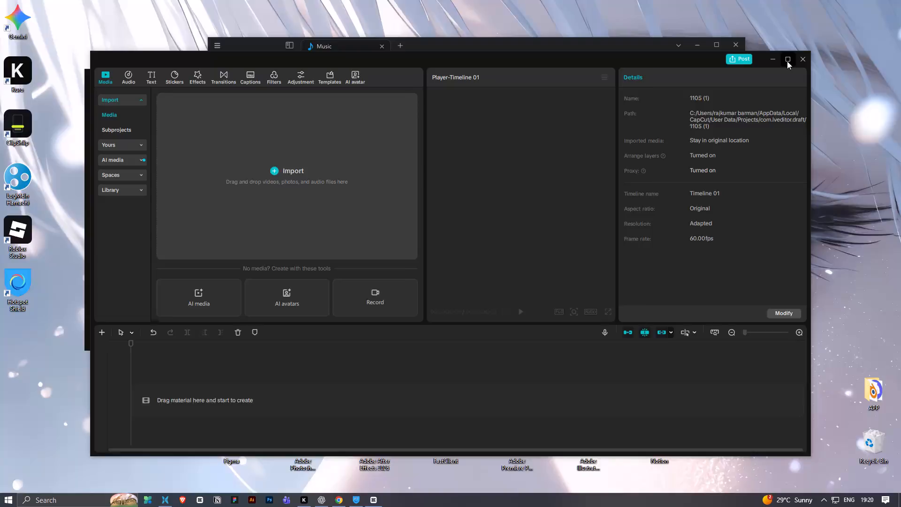
# Import the Coinbase bull-riding video from the Whop folder in Videos and place it at the start of the timeline.
pyautogui.click(159, 506)
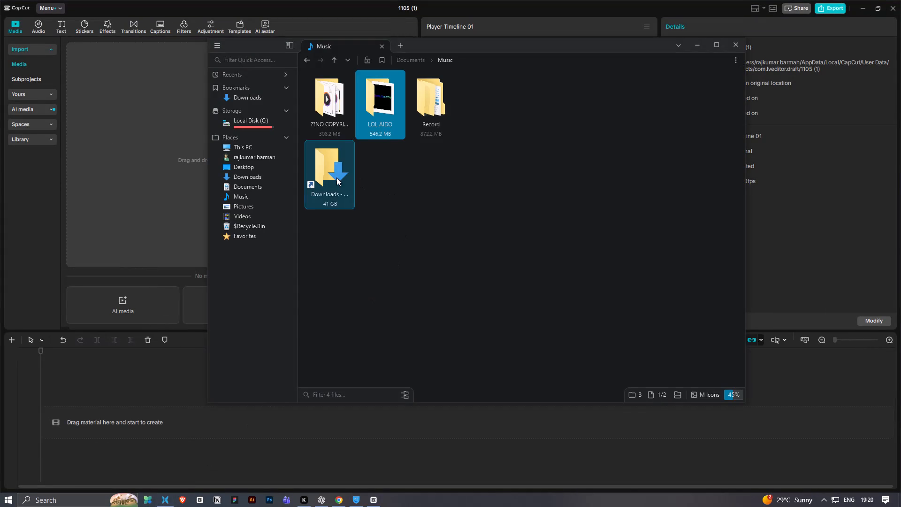
pyautogui.click(269, 223)
pyautogui.click(275, 212)
pyautogui.doubleClick(332, 115)
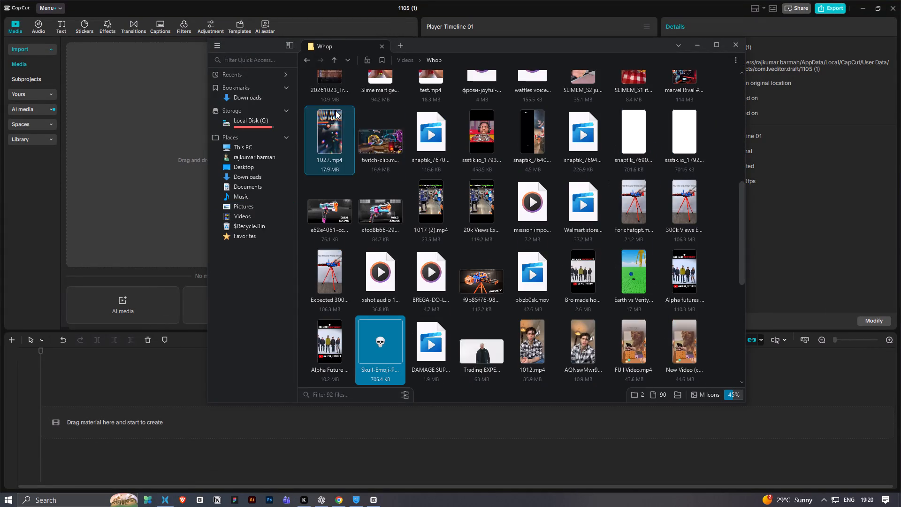
pyautogui.scroll(15, 372, 184)
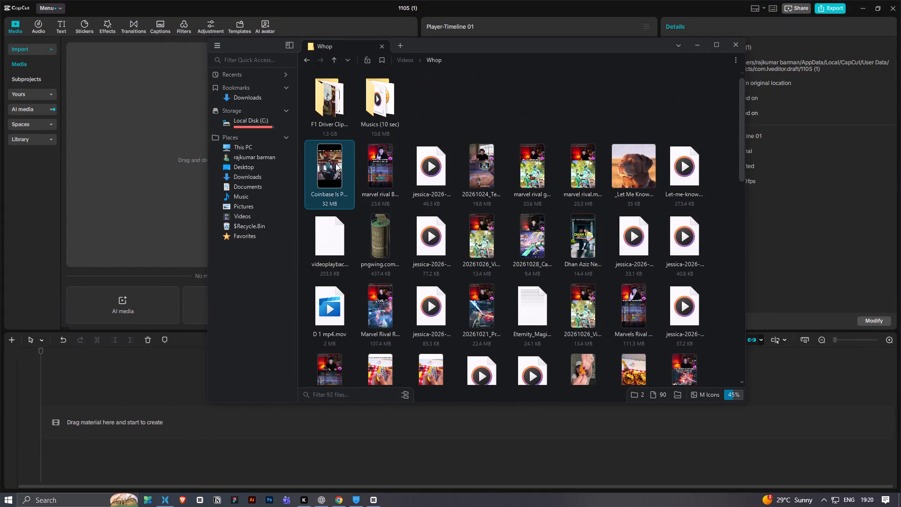
pyautogui.moveTo(331, 160); pyautogui.dragTo(136, 395)
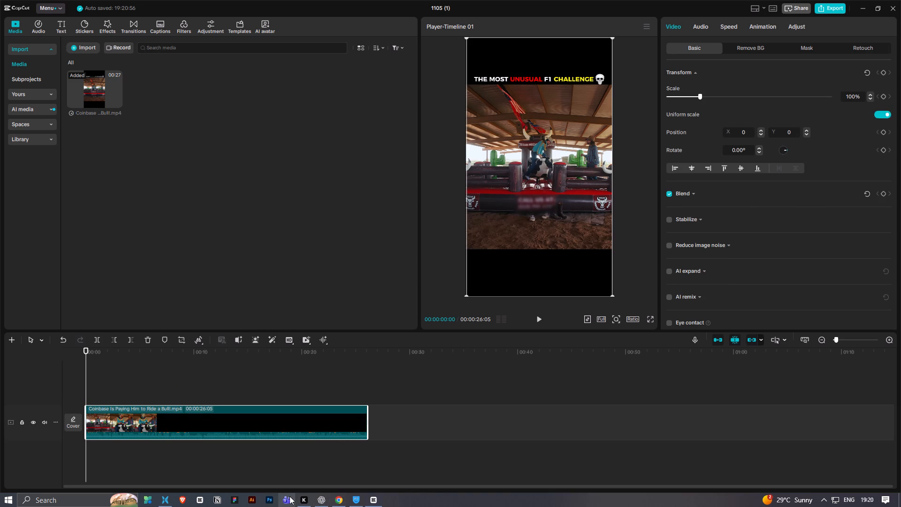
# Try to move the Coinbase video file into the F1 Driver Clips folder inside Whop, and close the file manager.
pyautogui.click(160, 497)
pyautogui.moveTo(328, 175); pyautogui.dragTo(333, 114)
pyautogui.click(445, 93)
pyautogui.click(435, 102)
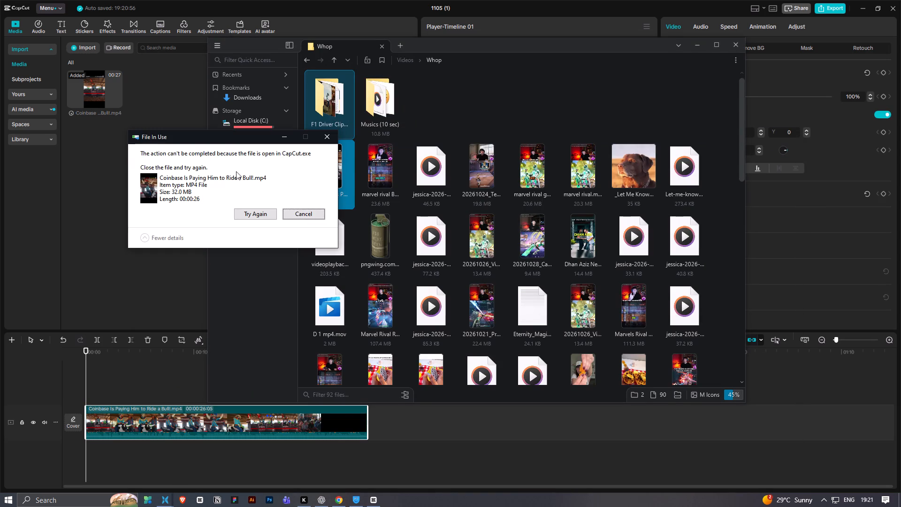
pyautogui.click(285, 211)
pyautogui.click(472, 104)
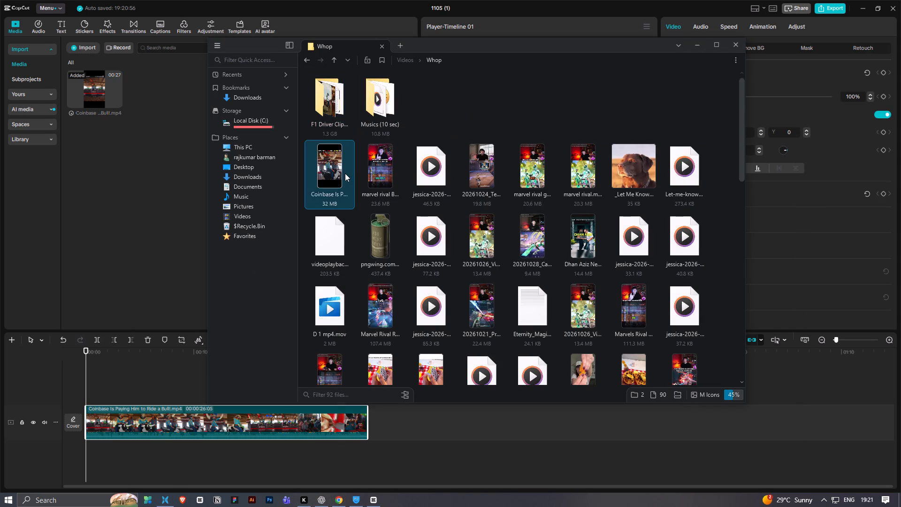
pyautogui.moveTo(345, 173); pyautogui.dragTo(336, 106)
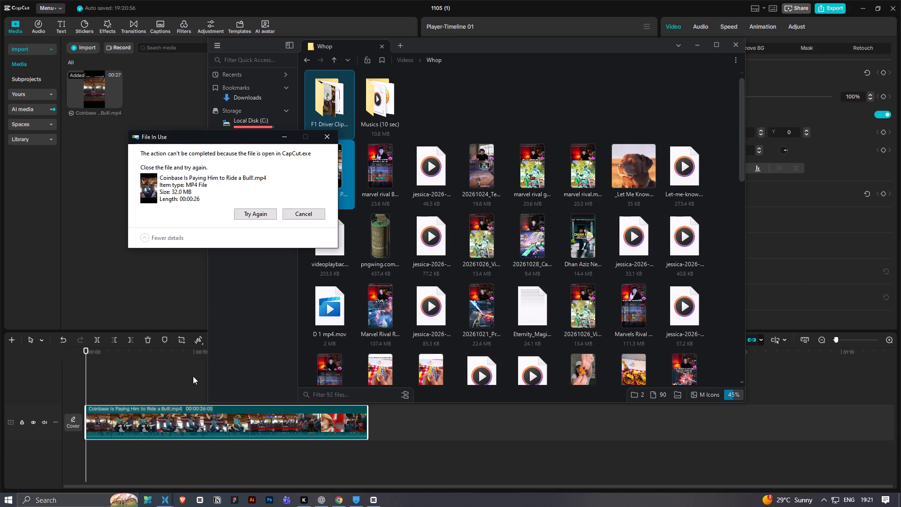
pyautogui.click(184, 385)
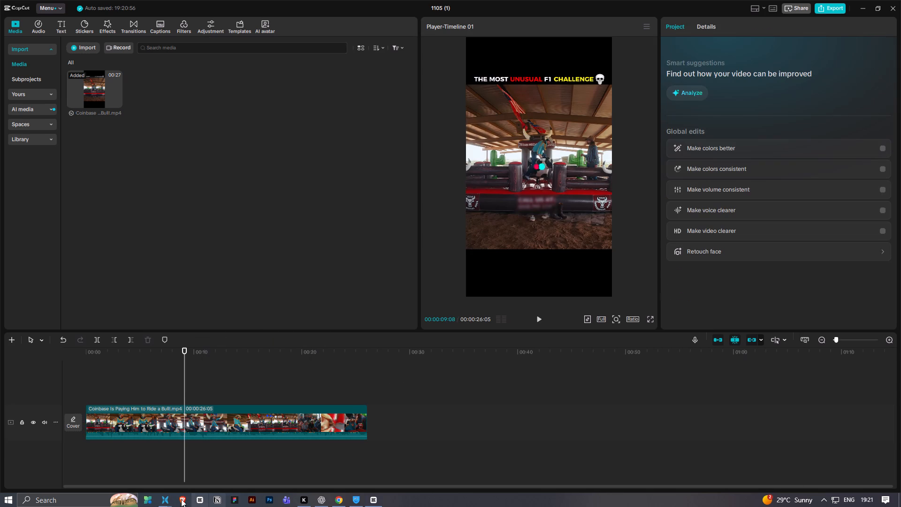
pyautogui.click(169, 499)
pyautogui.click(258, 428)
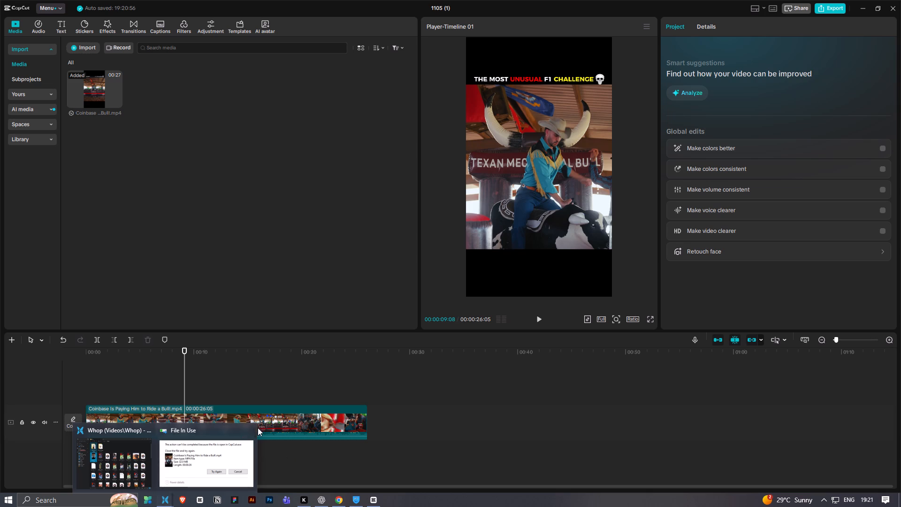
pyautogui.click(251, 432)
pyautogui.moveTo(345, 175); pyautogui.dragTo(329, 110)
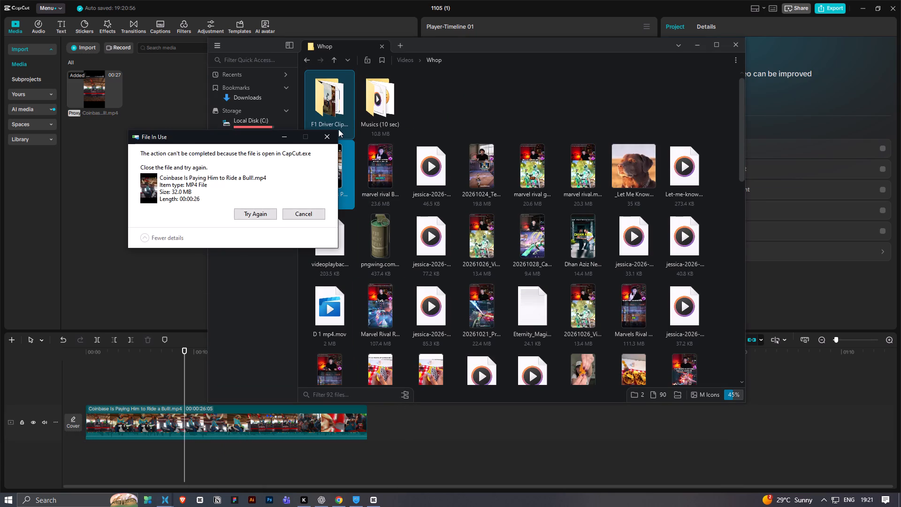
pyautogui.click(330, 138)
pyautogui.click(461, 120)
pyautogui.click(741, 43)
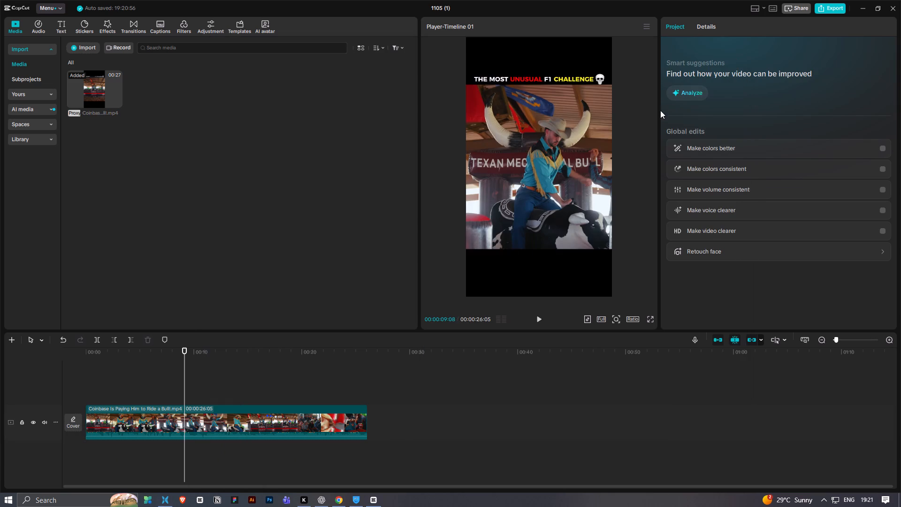
# Preview the clip from its start and set the project's aspect ratio to 9:16.
pyautogui.moveTo(145, 358); pyautogui.dragTo(62, 380)
pyautogui.press('space')
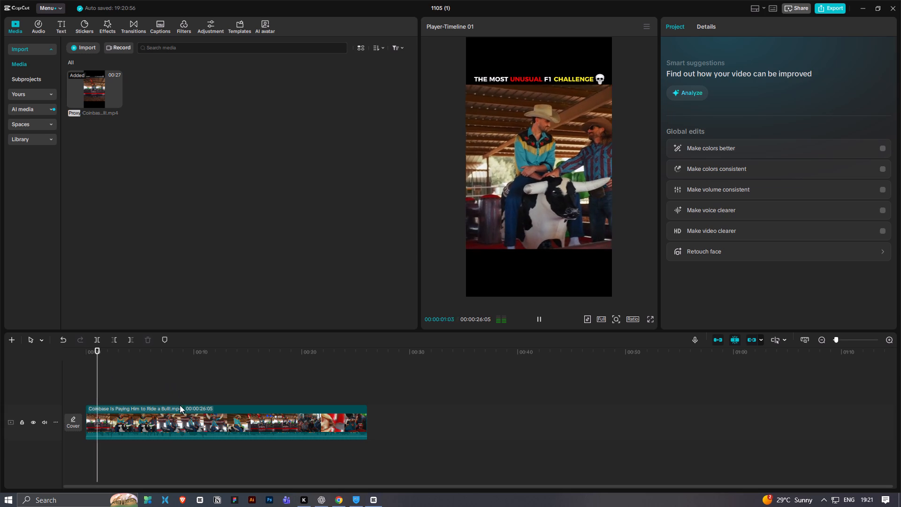
pyautogui.click(630, 319)
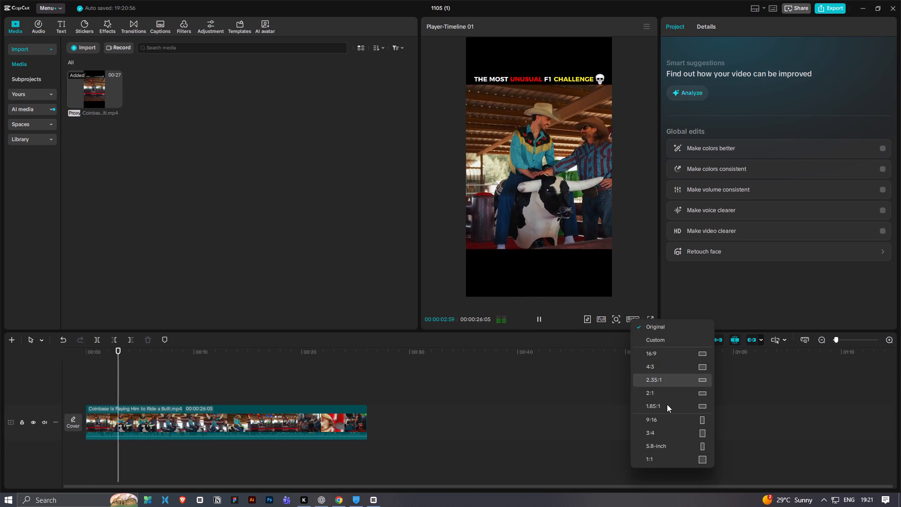
pyautogui.click(671, 425)
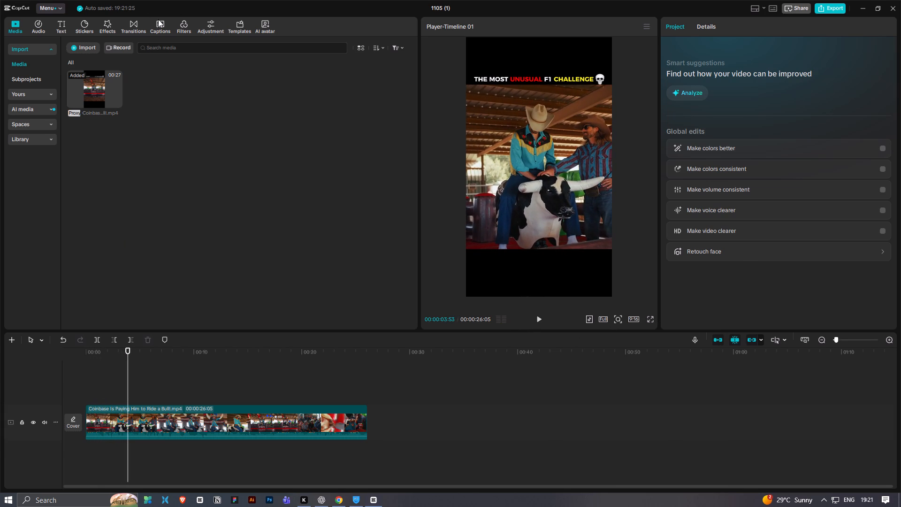
# Generate English auto captions for the video with the option to delete current captions enabled.
pyautogui.click(160, 21)
pyautogui.click(402, 324)
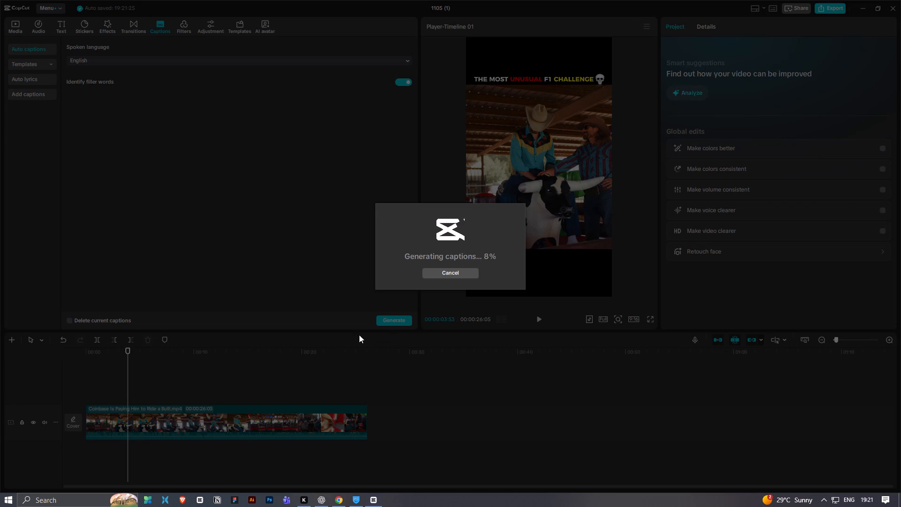
pyautogui.click(455, 273)
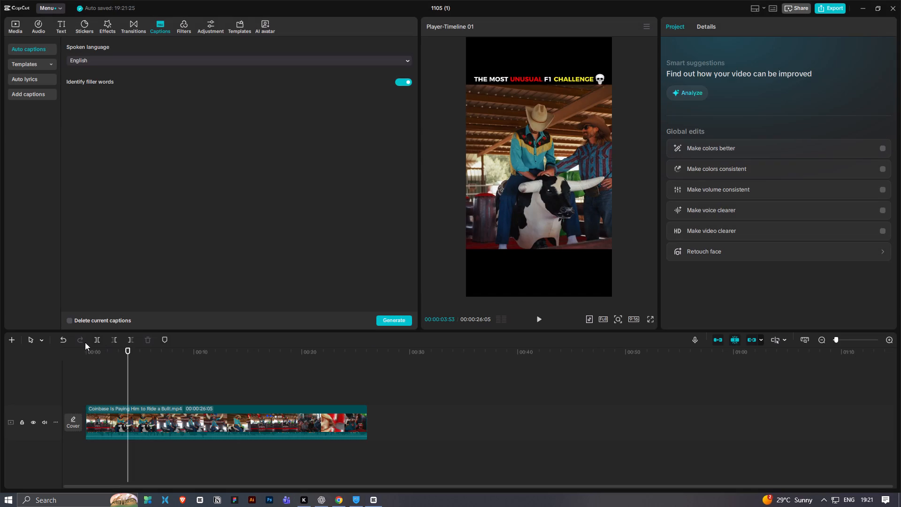
pyautogui.click(69, 313)
pyautogui.click(70, 317)
pyautogui.click(409, 322)
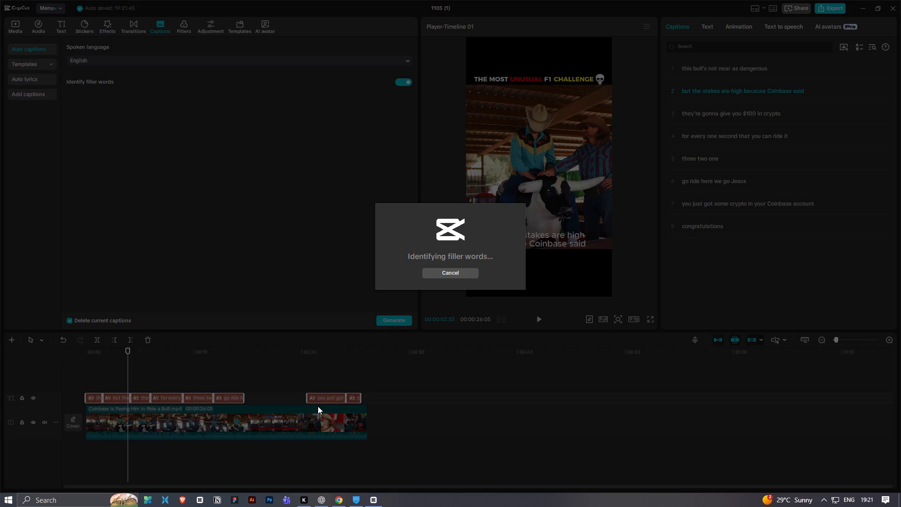
pyautogui.click(97, 372)
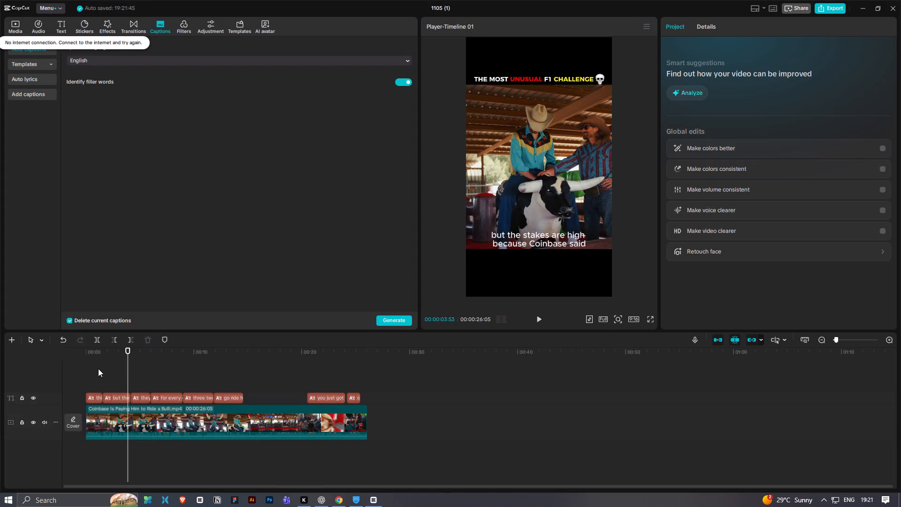
# Play the first second or so of the captioned video and stop on the first caption.
pyautogui.moveTo(101, 355); pyautogui.dragTo(73, 364)
pyautogui.press('space')
pyautogui.press('space')
pyautogui.moveTo(93, 369); pyautogui.dragTo(92, 377)
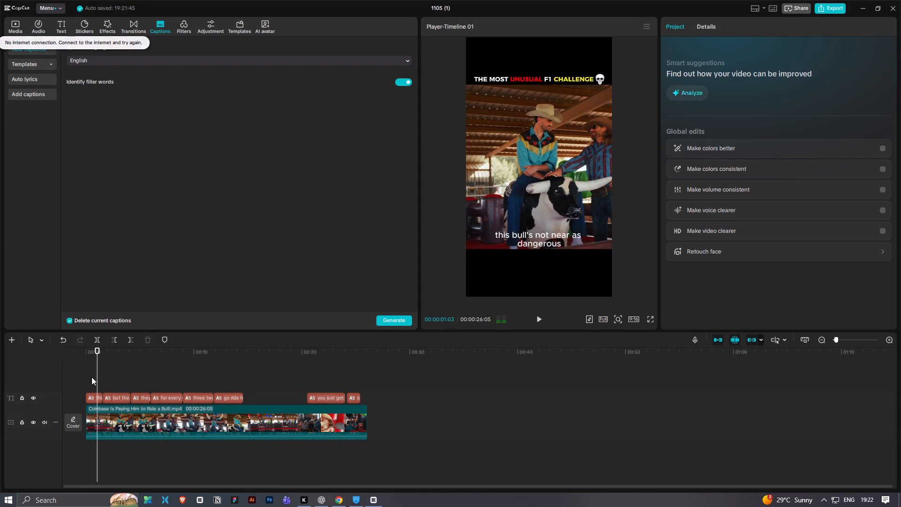
# Apply the bold white uppercase single-word text template previewed as BROWN to all the captions.
pyautogui.moveTo(92, 377); pyautogui.dragTo(428, 400)
pyautogui.click(709, 27)
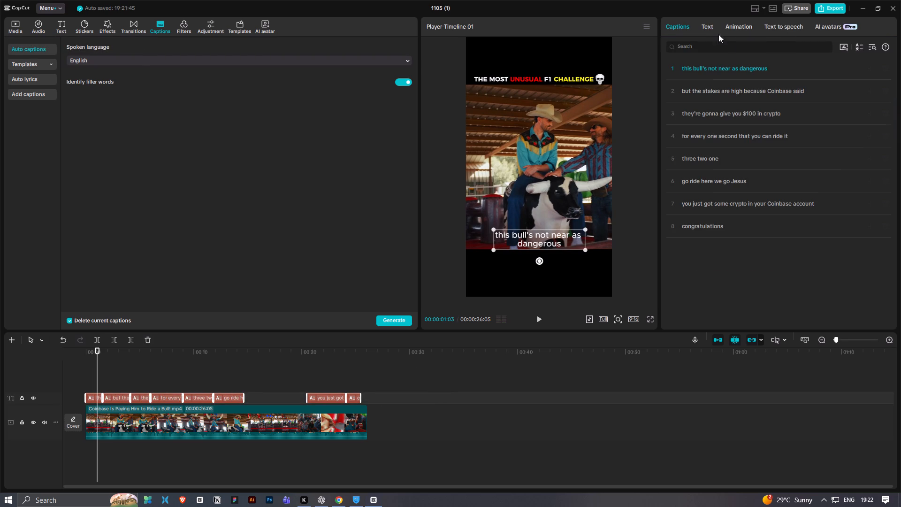
pyautogui.scroll(-4, 760, 151)
pyautogui.scroll(-6, 822, 80)
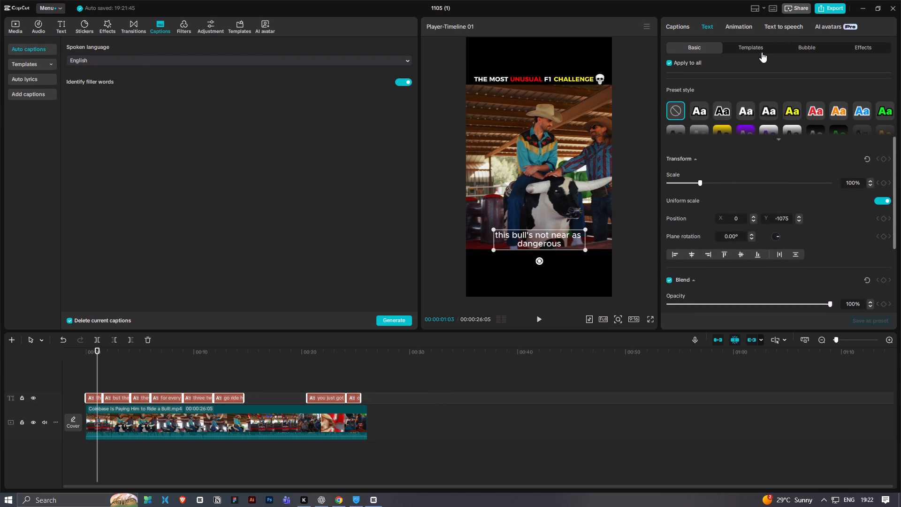
pyautogui.click(762, 52)
pyautogui.click(794, 52)
pyautogui.click(738, 36)
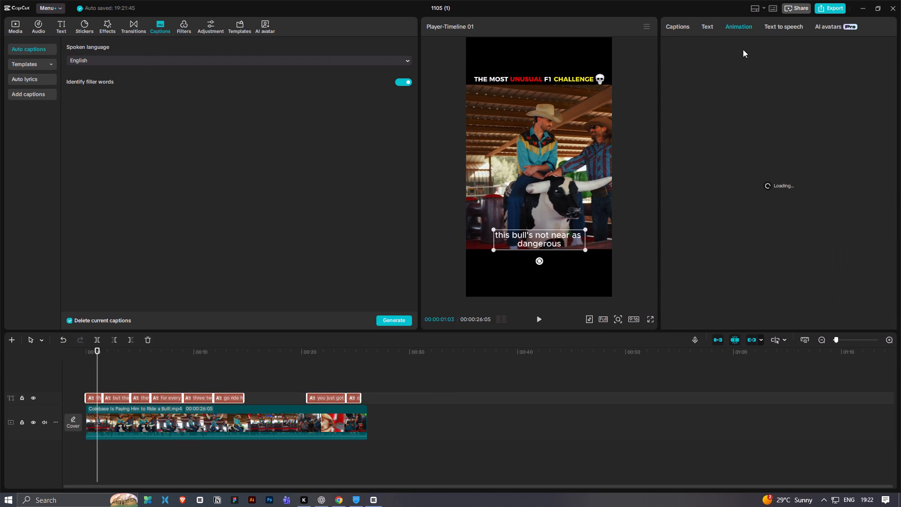
pyautogui.click(743, 49)
pyautogui.click(709, 28)
pyautogui.scroll(-1, 792, 179)
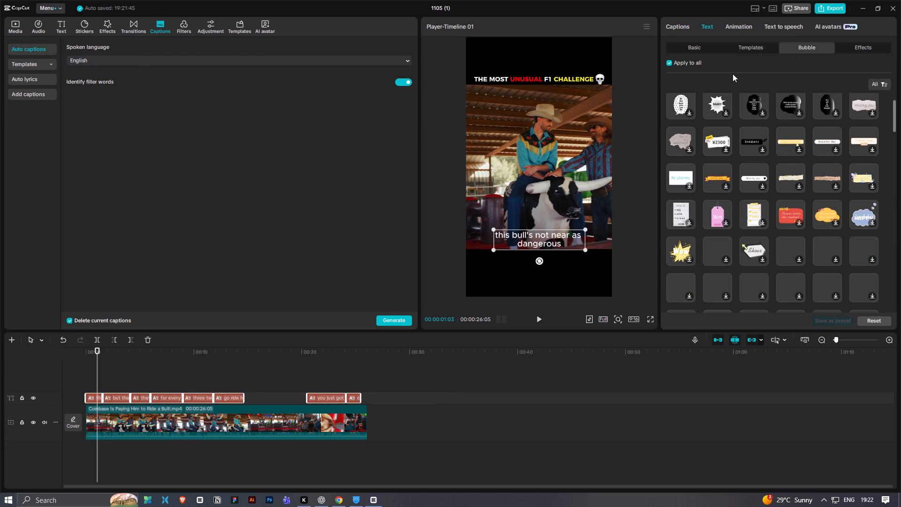
pyautogui.click(760, 50)
pyautogui.scroll(-13, 766, 166)
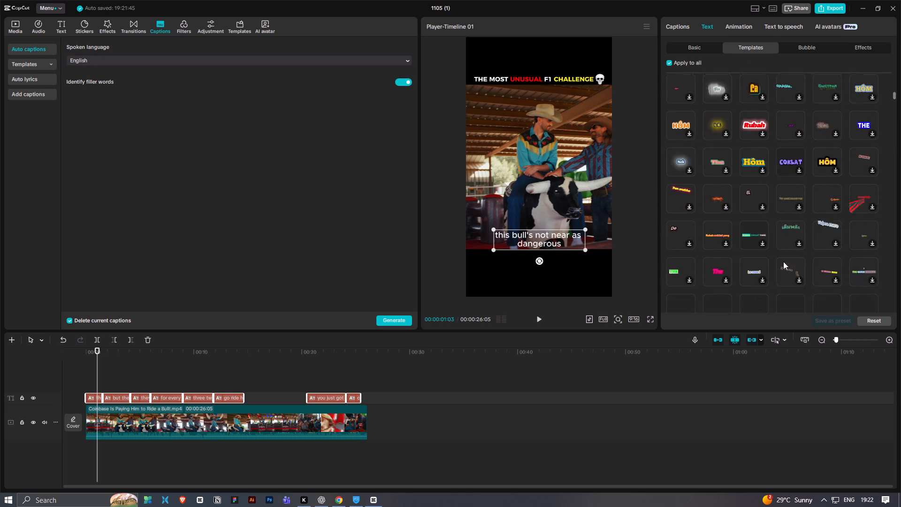
pyautogui.scroll(-20, 783, 261)
pyautogui.scroll(-2, 783, 261)
pyautogui.scroll(2, 749, 260)
pyautogui.click(719, 171)
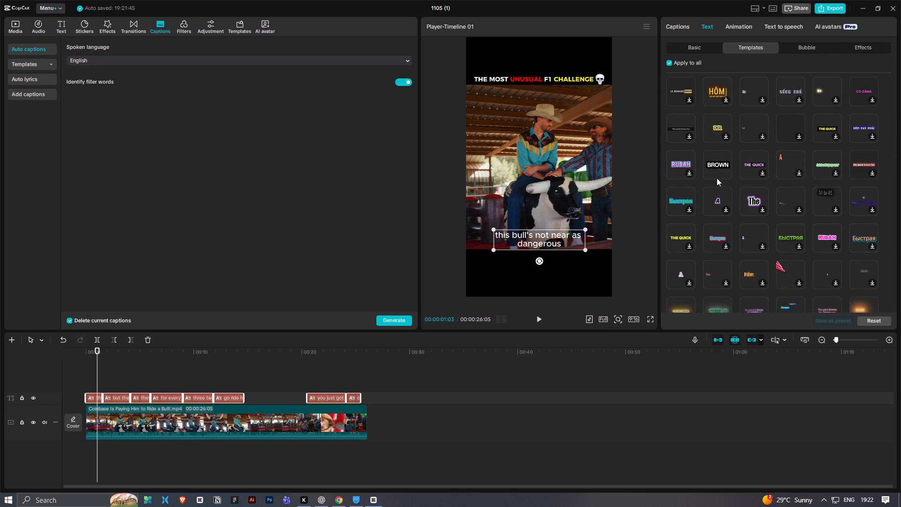
# Change the font of all the captions to Montserrat.
pyautogui.click(680, 27)
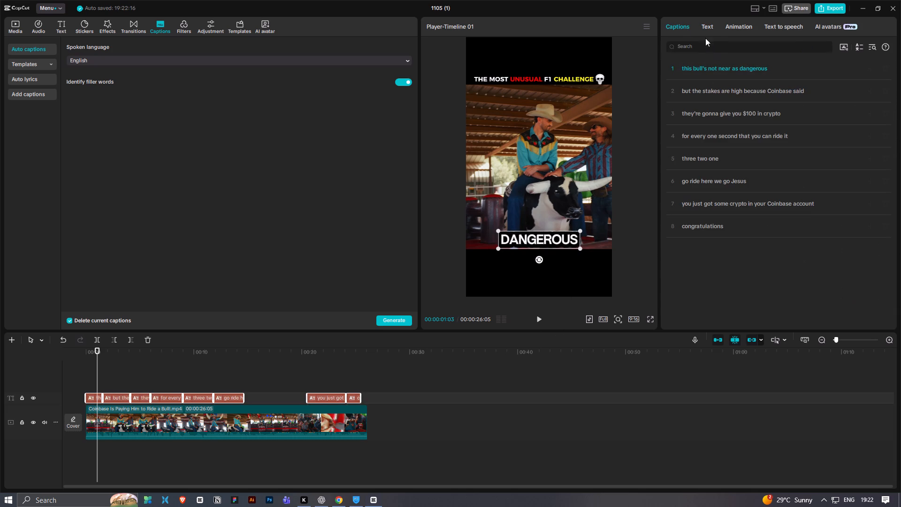
pyautogui.click(717, 30)
pyautogui.click(702, 26)
pyautogui.click(708, 40)
pyautogui.click(719, 49)
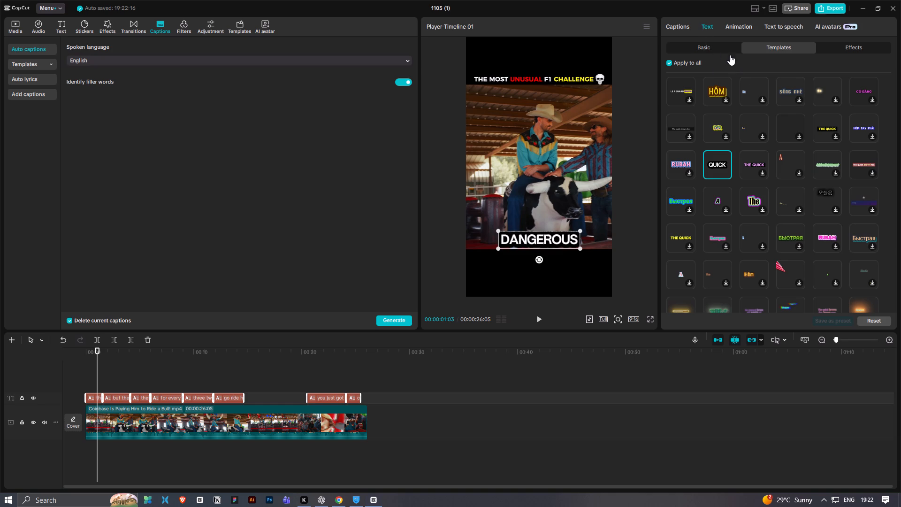
pyautogui.click(772, 87)
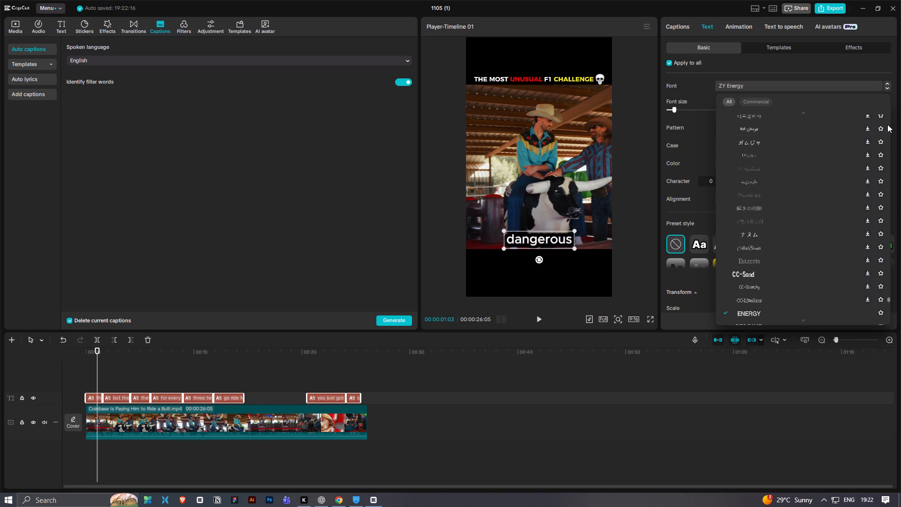
pyautogui.moveTo(887, 124); pyautogui.dragTo(887, 196)
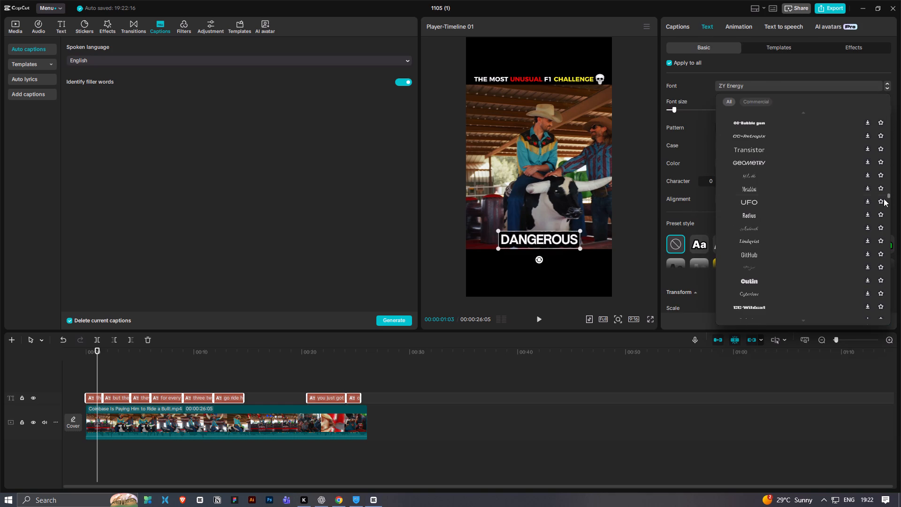
pyautogui.scroll(17, 798, 220)
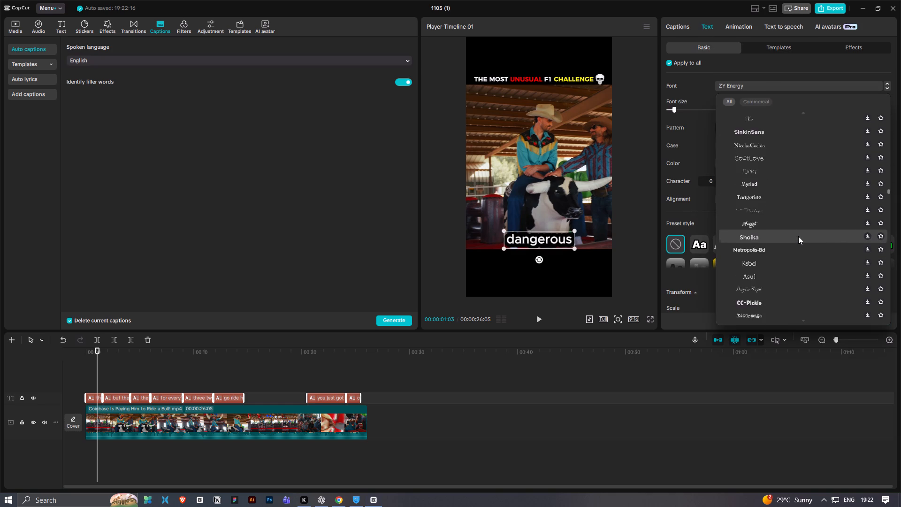
pyautogui.scroll(8, 798, 236)
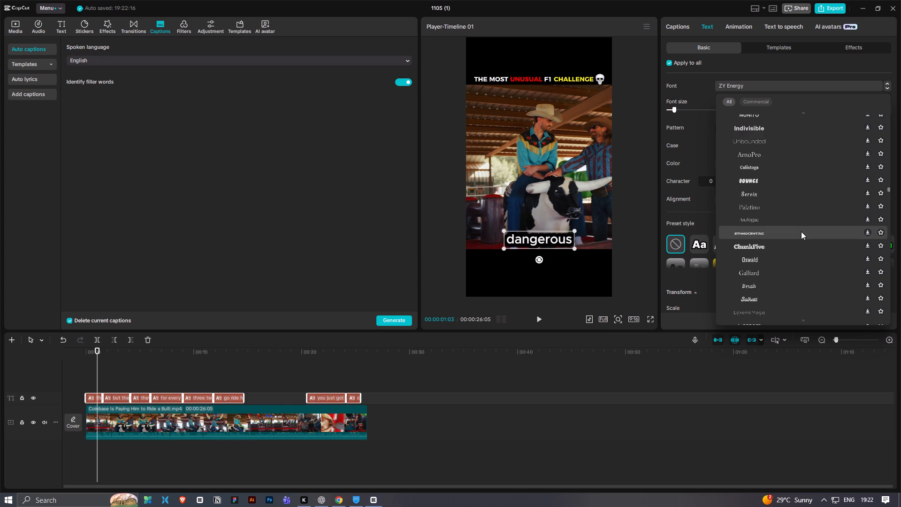
pyautogui.scroll(-20, 801, 231)
pyautogui.scroll(-1, 801, 231)
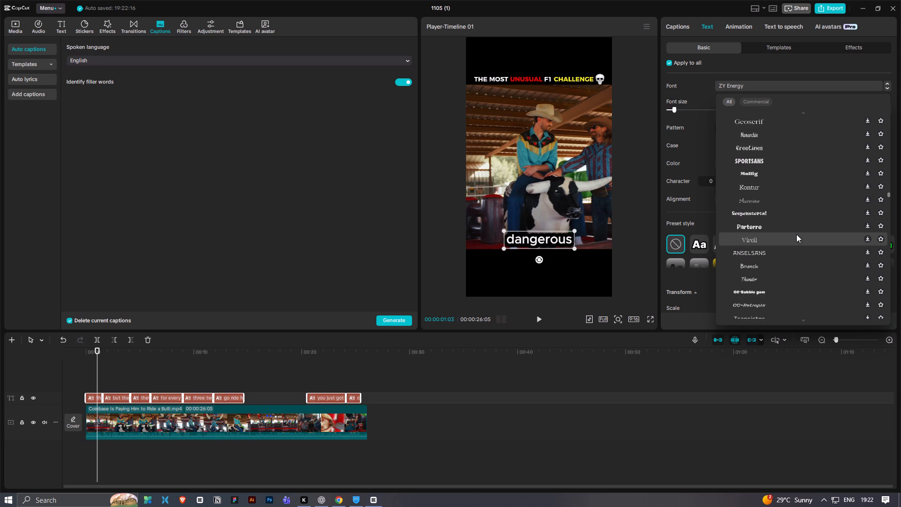
pyautogui.scroll(-12, 796, 234)
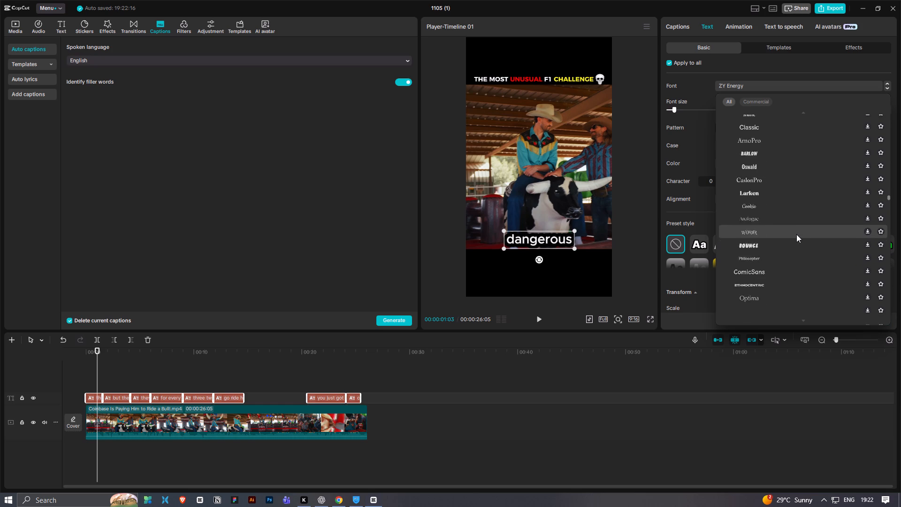
pyautogui.scroll(-10, 796, 234)
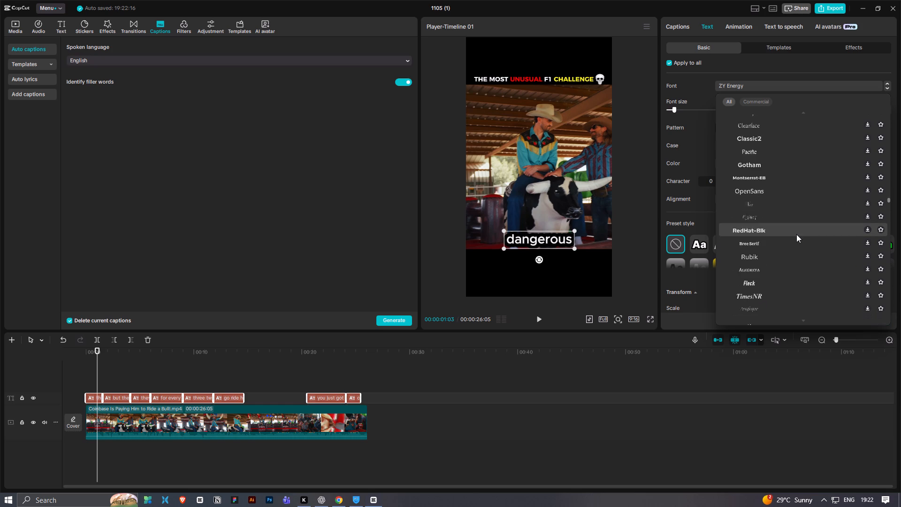
pyautogui.scroll(-6, 796, 234)
pyautogui.scroll(11, 796, 234)
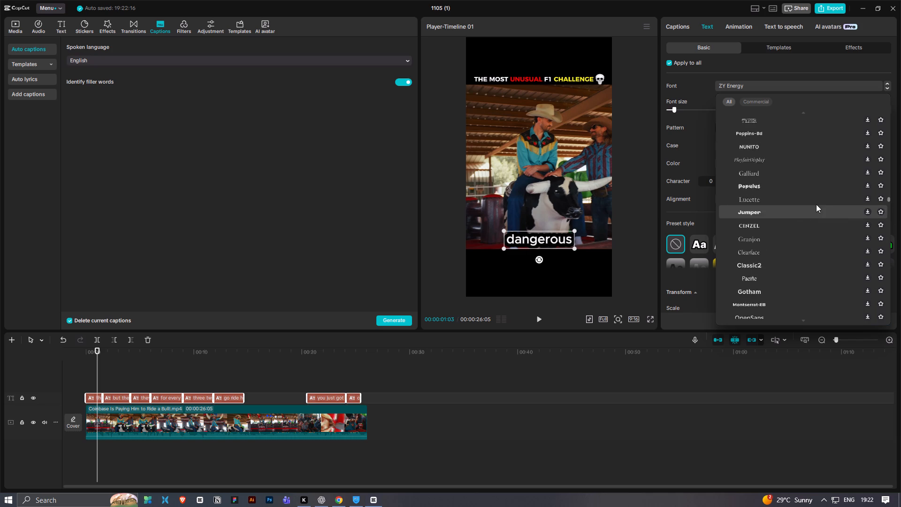
pyautogui.scroll(3, 816, 204)
pyautogui.click(886, 198)
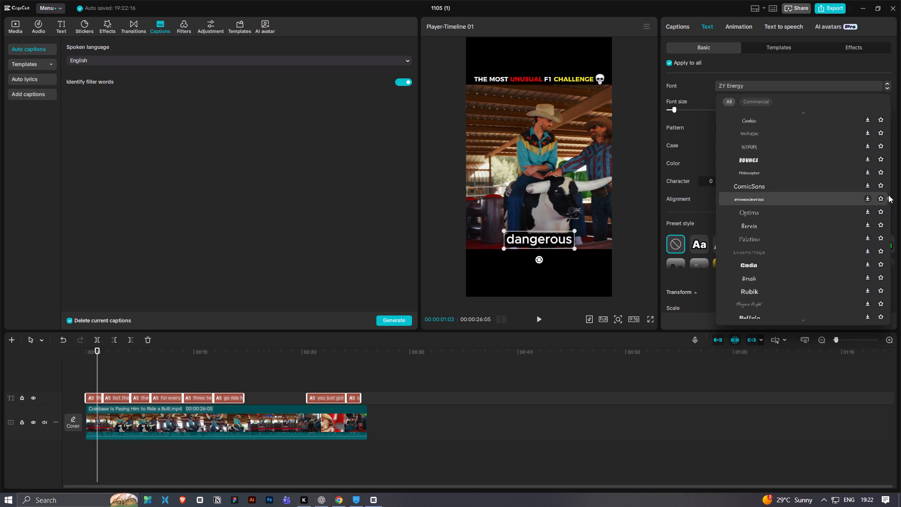
pyautogui.moveTo(888, 196); pyautogui.dragTo(888, 176)
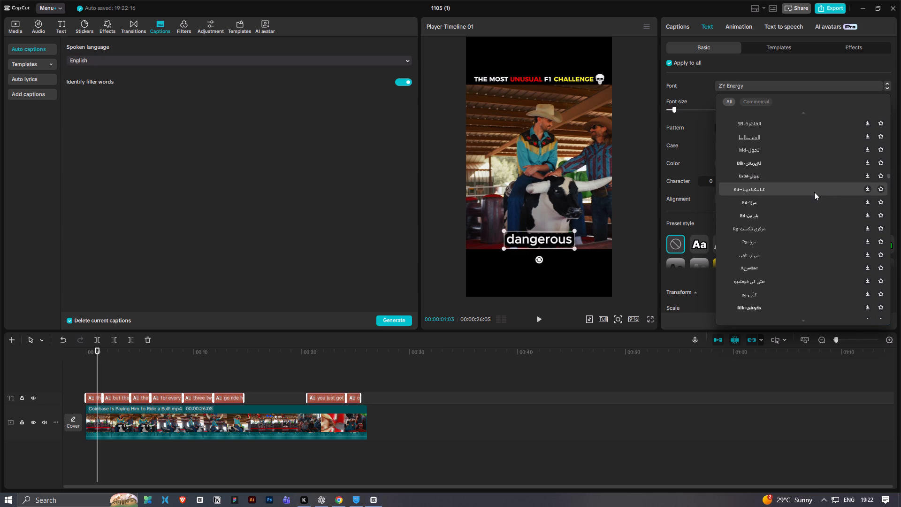
pyautogui.scroll(3, 804, 174)
pyautogui.scroll(-14, 798, 212)
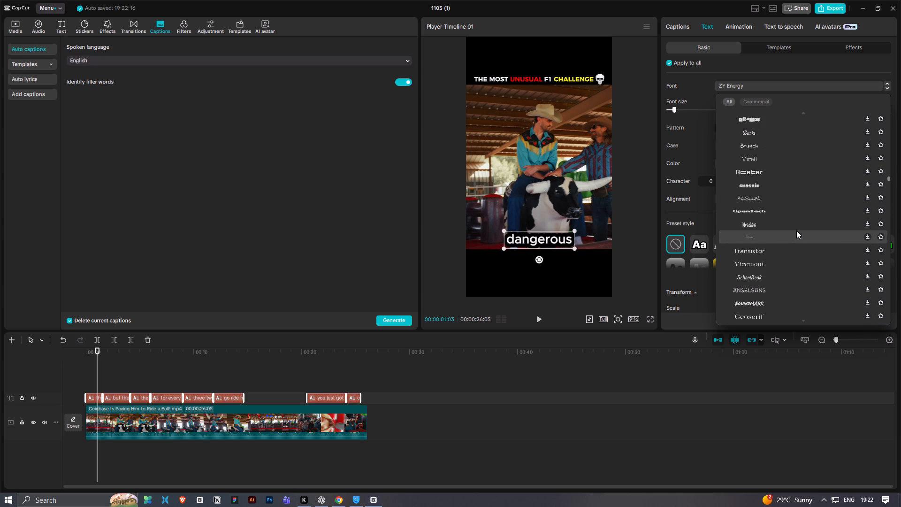
pyautogui.scroll(-3, 796, 230)
pyautogui.scroll(-2, 794, 268)
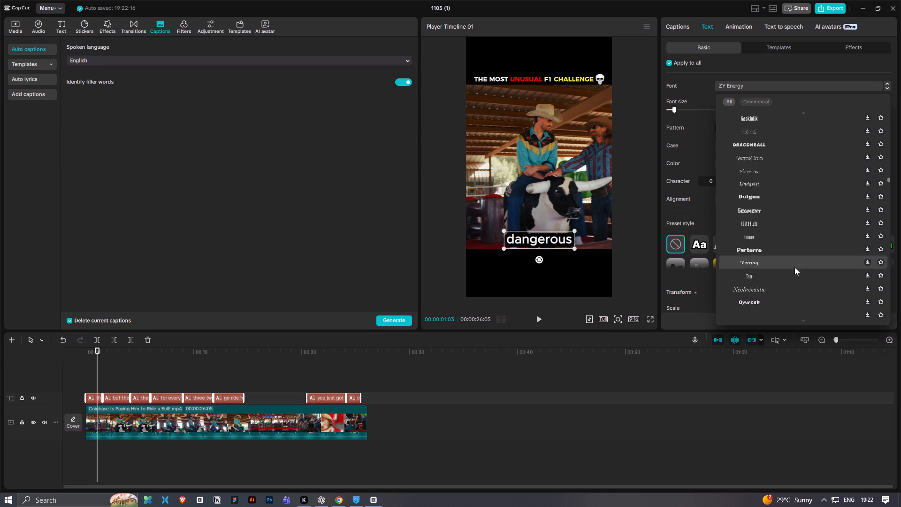
pyautogui.scroll(-12, 794, 267)
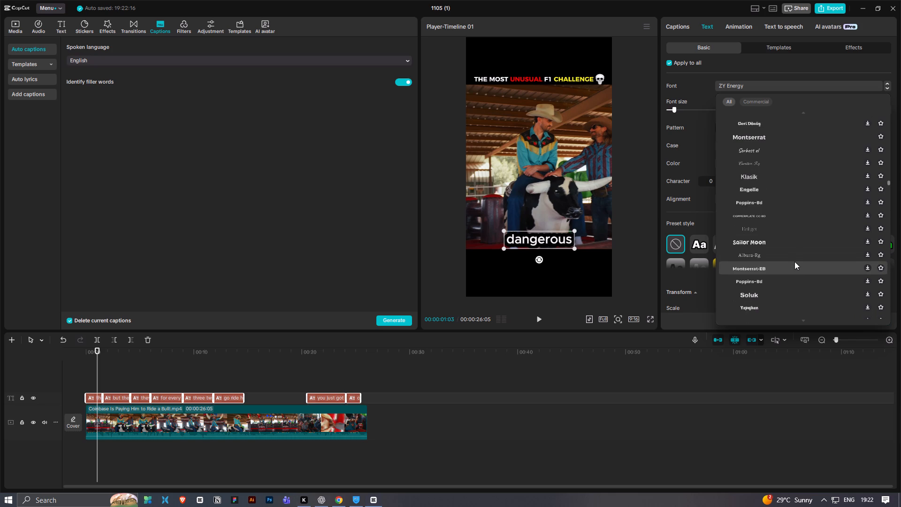
pyautogui.click(762, 138)
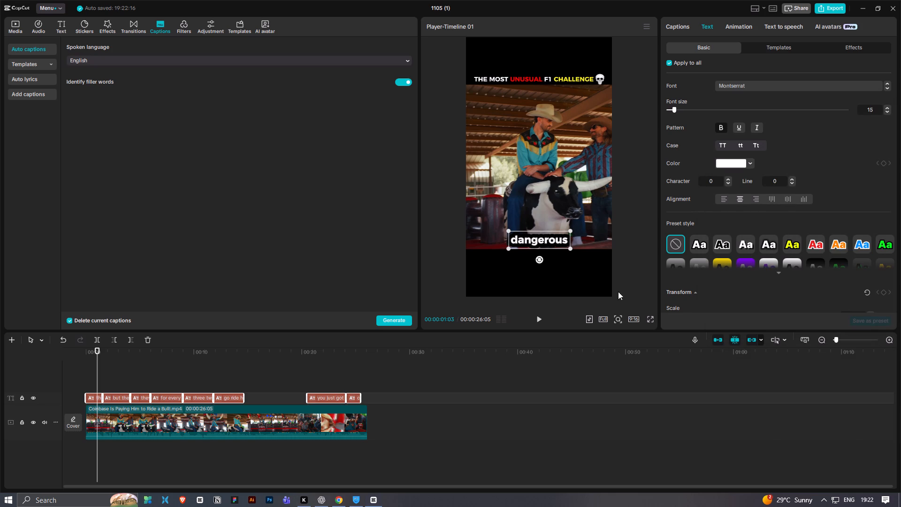
# Apply the first white preset style with a black outline to all the captions.
pyautogui.scroll(-1, 702, 200)
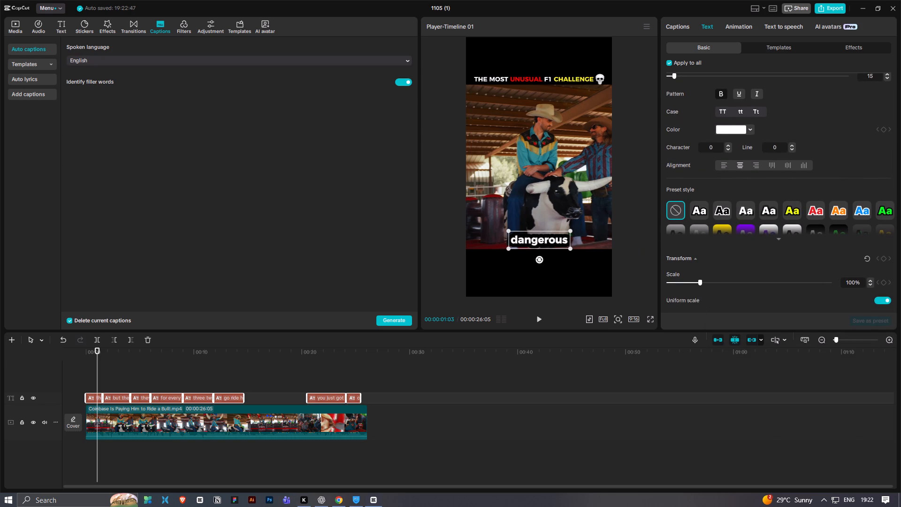
pyautogui.click(699, 209)
pyautogui.scroll(2, 708, 173)
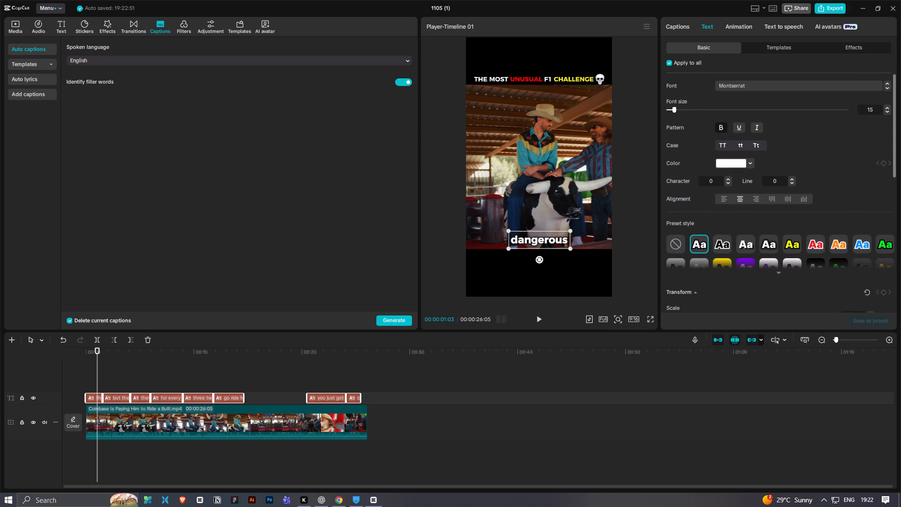
# Expand the captions' shadow settings and set the shadow's blurriness to 0% and its opacity to 100%.
pyautogui.scroll(-13, 709, 248)
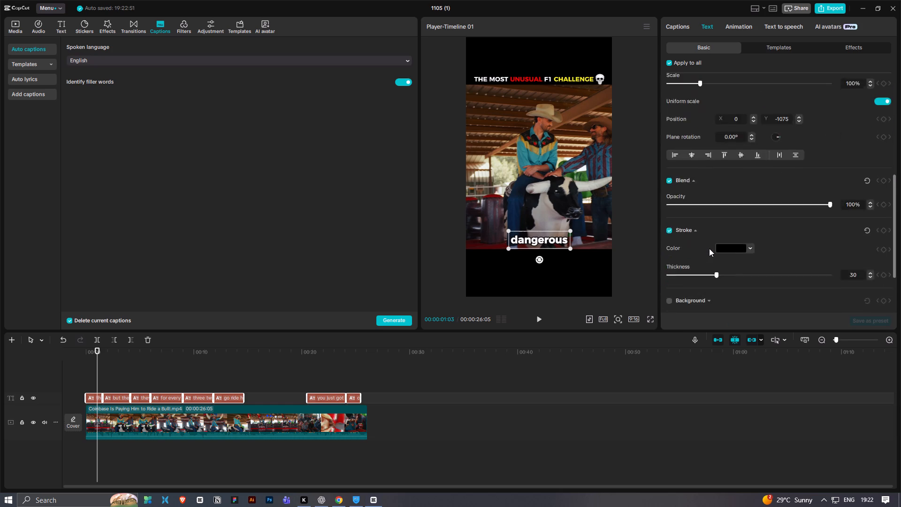
pyautogui.scroll(-10, 709, 248)
pyautogui.click(694, 275)
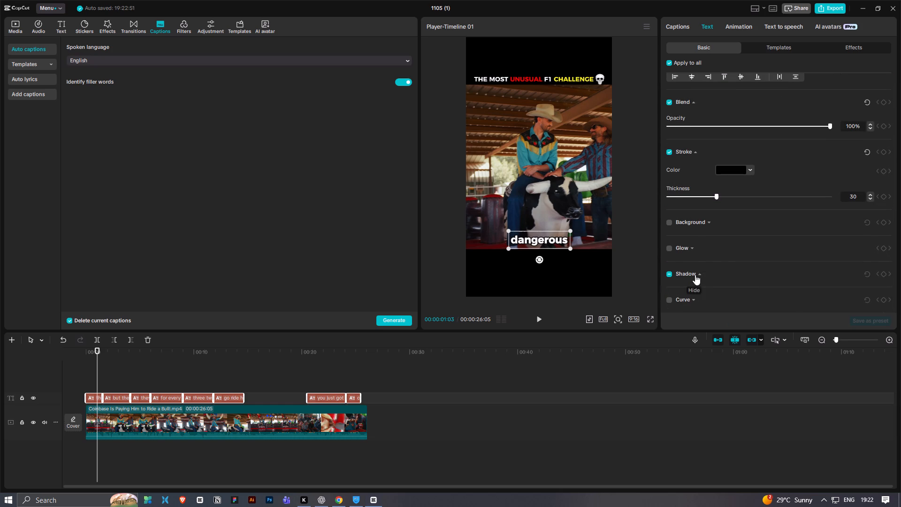
pyautogui.scroll(-6, 697, 289)
pyautogui.doubleClick(669, 175)
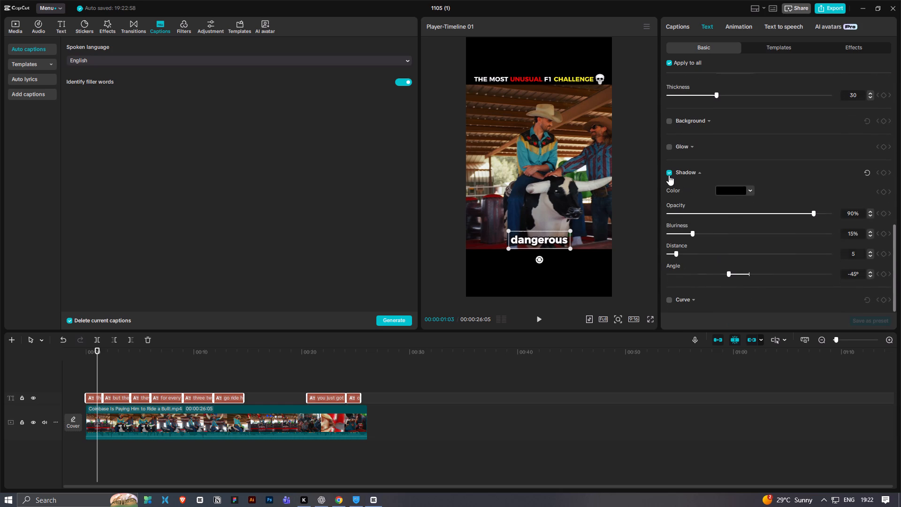
pyautogui.moveTo(672, 234); pyautogui.dragTo(642, 240)
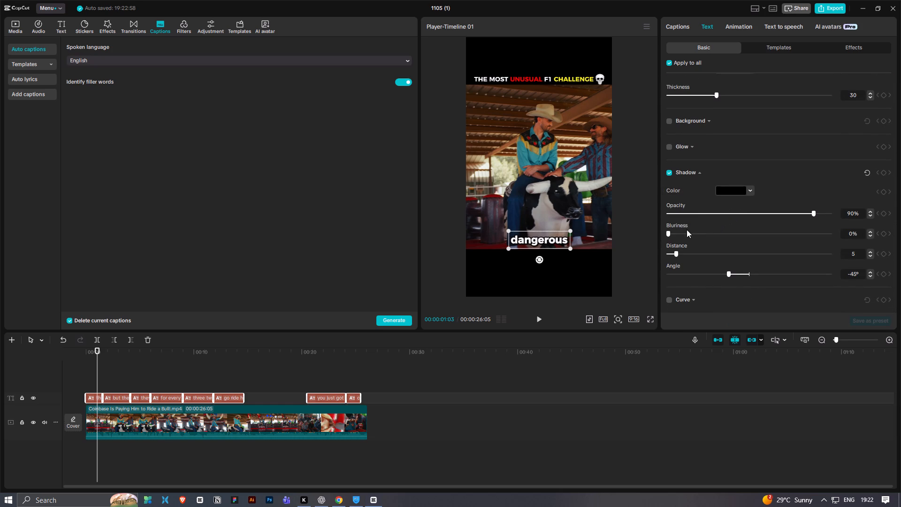
pyautogui.moveTo(808, 213); pyautogui.dragTo(837, 213)
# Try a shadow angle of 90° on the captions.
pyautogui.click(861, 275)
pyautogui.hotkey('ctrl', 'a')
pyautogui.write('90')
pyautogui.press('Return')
# Set the caption shadow's angle to -90° and its distance to 7.
pyautogui.click(856, 278)
pyautogui.hotkey('ctrl', 'a')
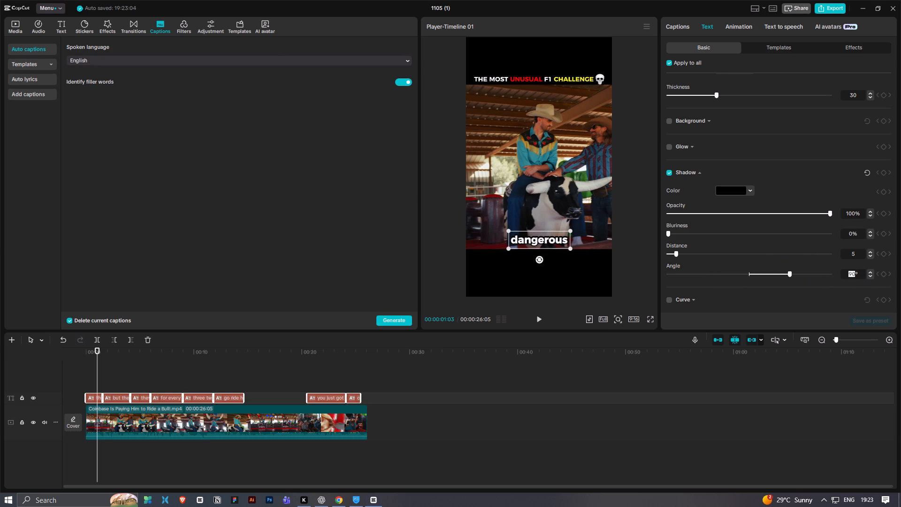
pyautogui.write('-90')
pyautogui.press('Return')
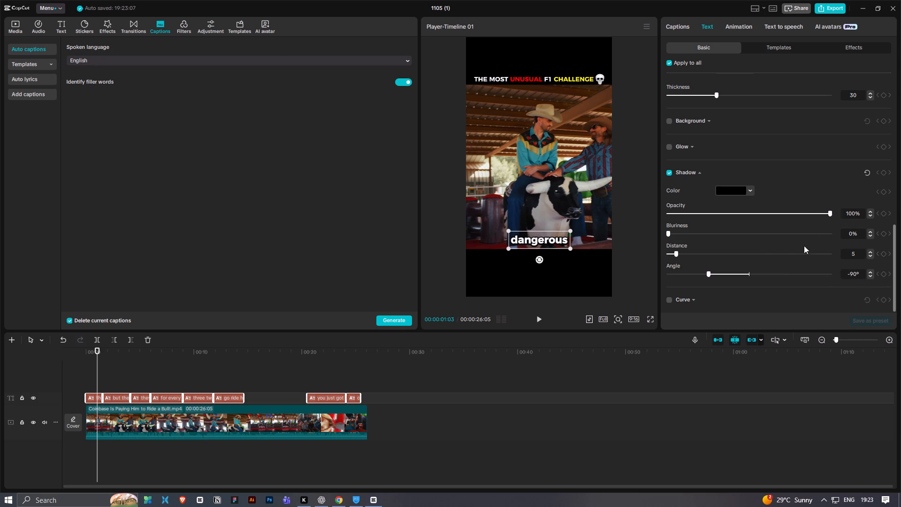
pyautogui.moveTo(692, 256); pyautogui.dragTo(680, 258)
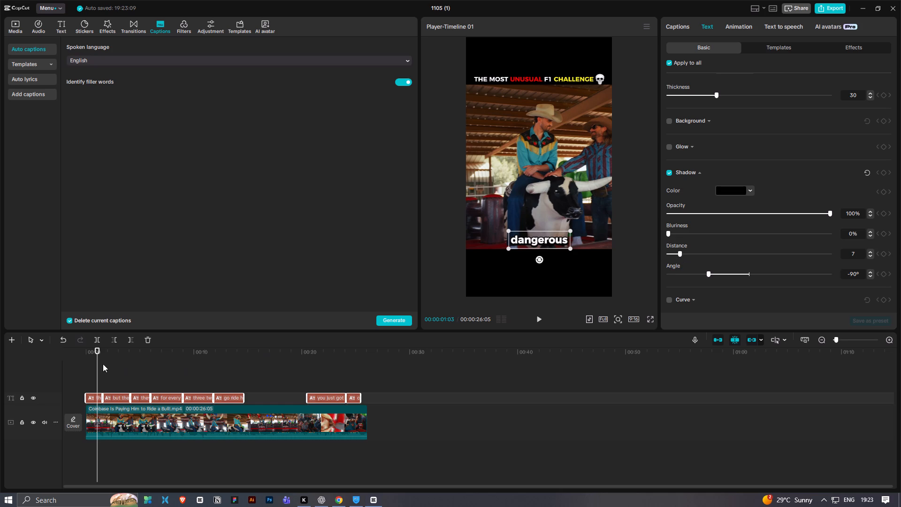
# Play the video from its start through the bull-ride captions to review the restyled text.
pyautogui.click(103, 364)
pyautogui.moveTo(107, 355); pyautogui.dragTo(76, 367)
pyautogui.press('space')
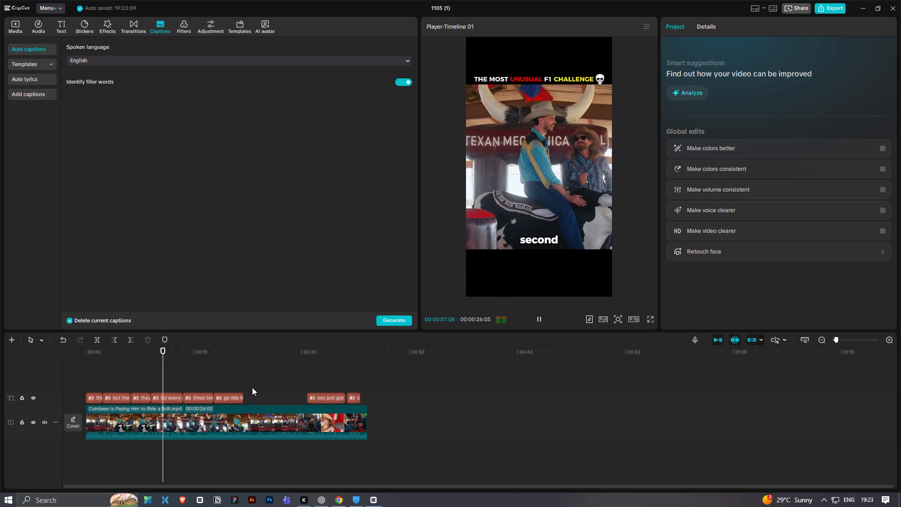
pyautogui.press('space')
pyautogui.press('space')
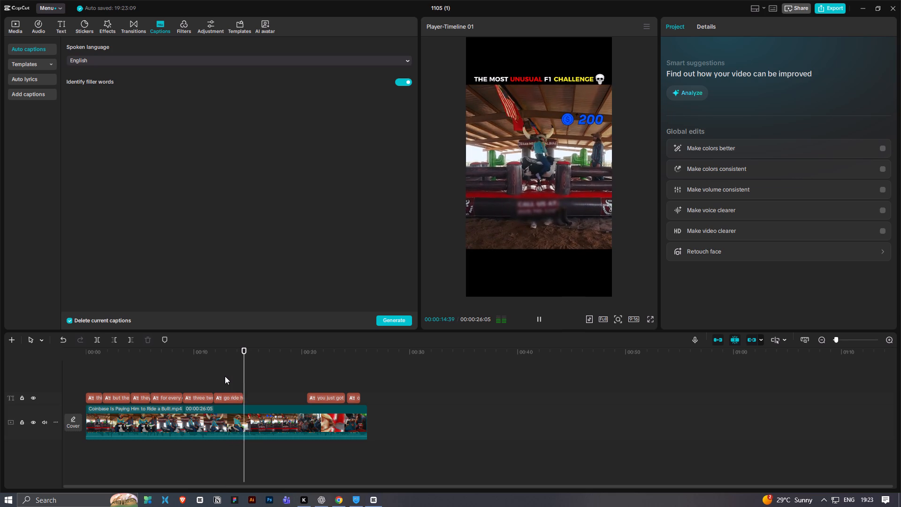
pyautogui.press('space')
# Replay the sections captioned "go ride here we go Jesus", "three two one" and "for every one second" to check the captions.
pyautogui.click(224, 368)
pyautogui.press('space')
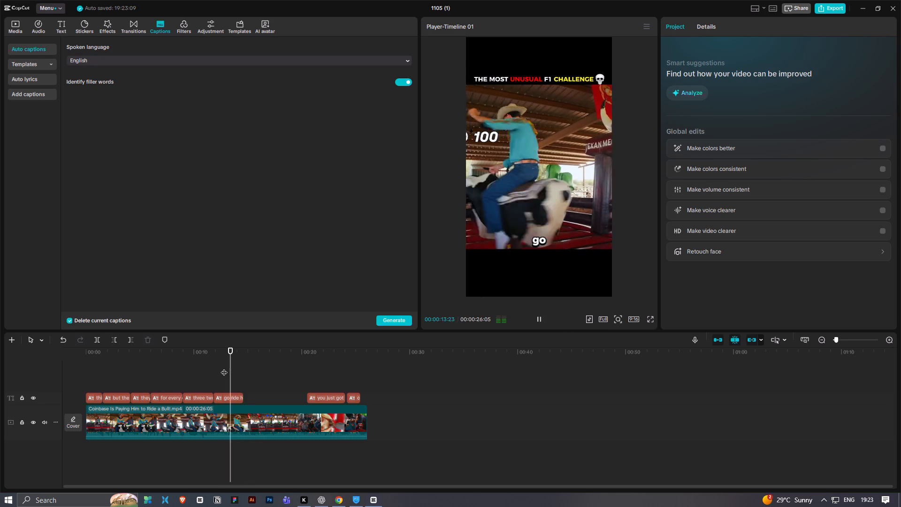
pyautogui.press('space')
pyautogui.click(199, 370)
pyautogui.press('space')
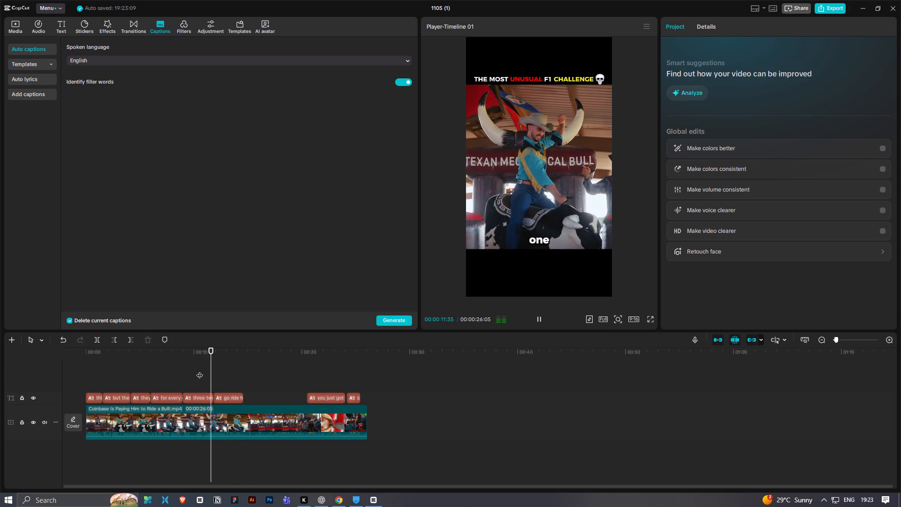
pyautogui.click(184, 370)
pyautogui.press('space')
pyautogui.click(153, 369)
pyautogui.press('space')
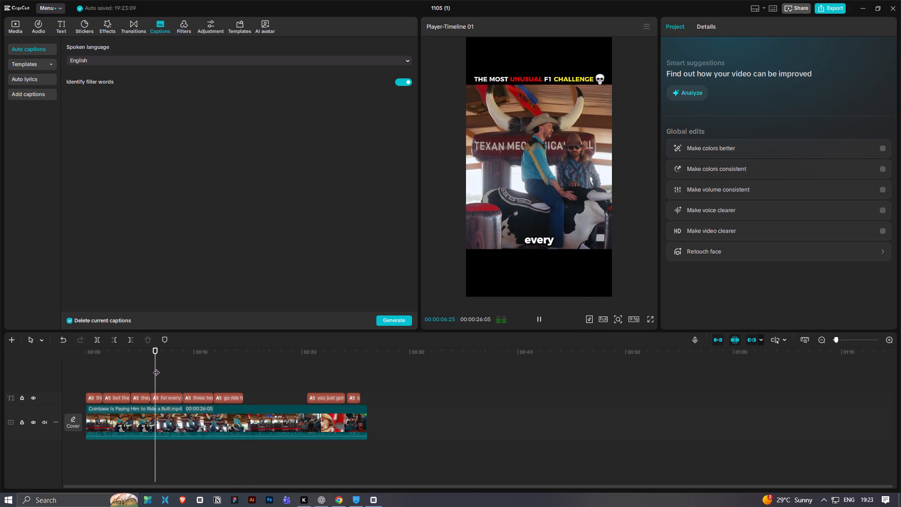
pyautogui.press('space')
pyautogui.click(159, 367)
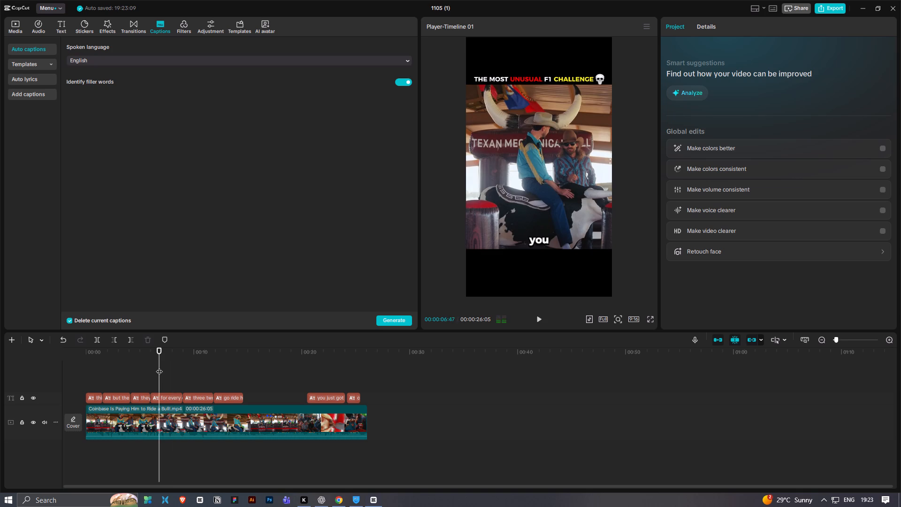
pyautogui.press('space')
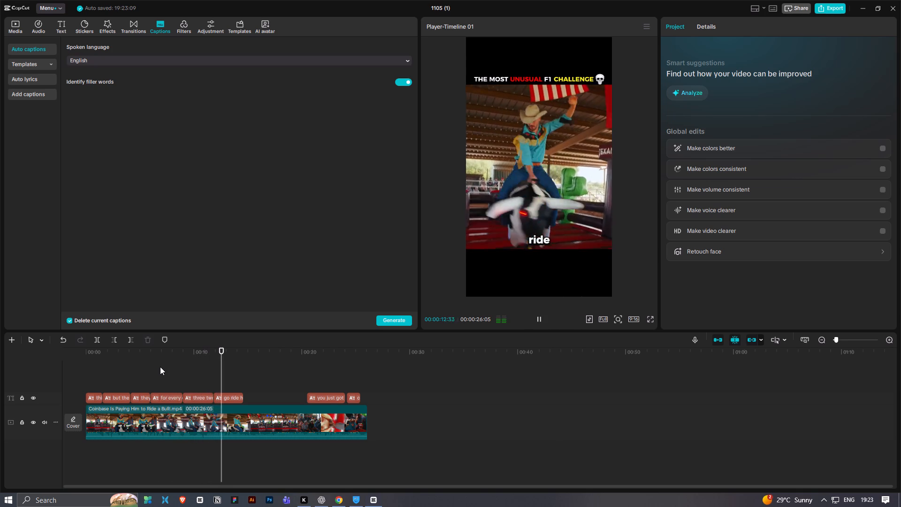
pyautogui.keyDown('ctrl'); pyautogui.scroll(4, 160, 367); pyautogui.keyUp('ctrl')
pyautogui.scroll(3, 206, 402)
pyautogui.press('space')
# Return to the start of the video and briefly play the first caption.
pyautogui.moveTo(124, 355); pyautogui.dragTo(100, 353)
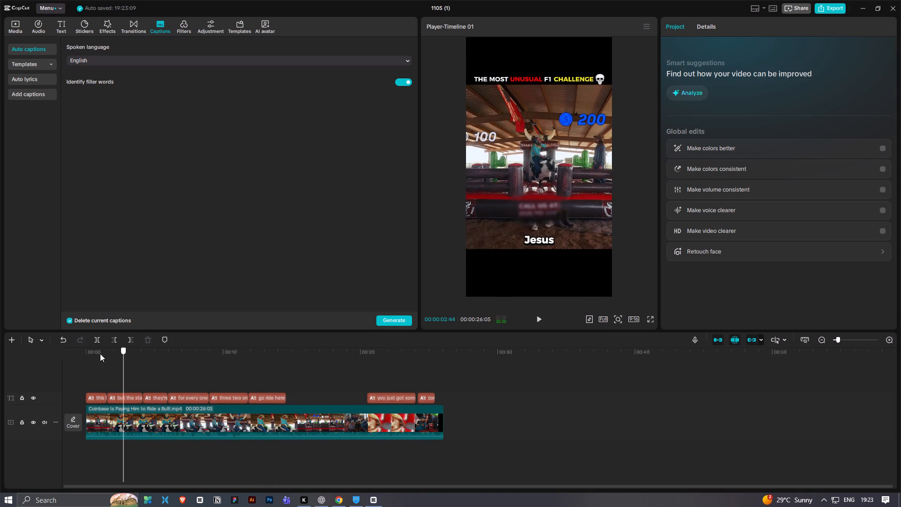
pyautogui.moveTo(100, 353); pyautogui.dragTo(53, 355)
pyautogui.press('space')
pyautogui.press('space')
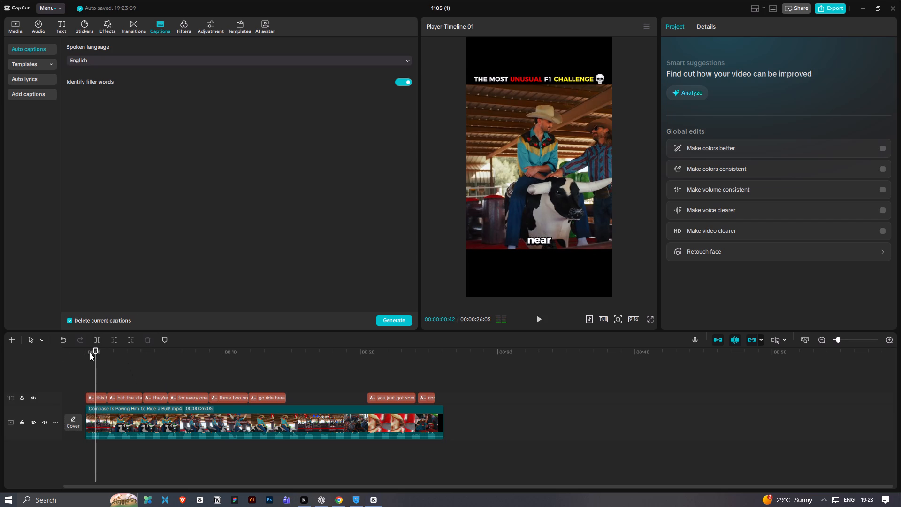
# Replay the first second of the video from its start to check the opening captions.
pyautogui.moveTo(90, 353); pyautogui.dragTo(77, 359)
pyautogui.press('space')
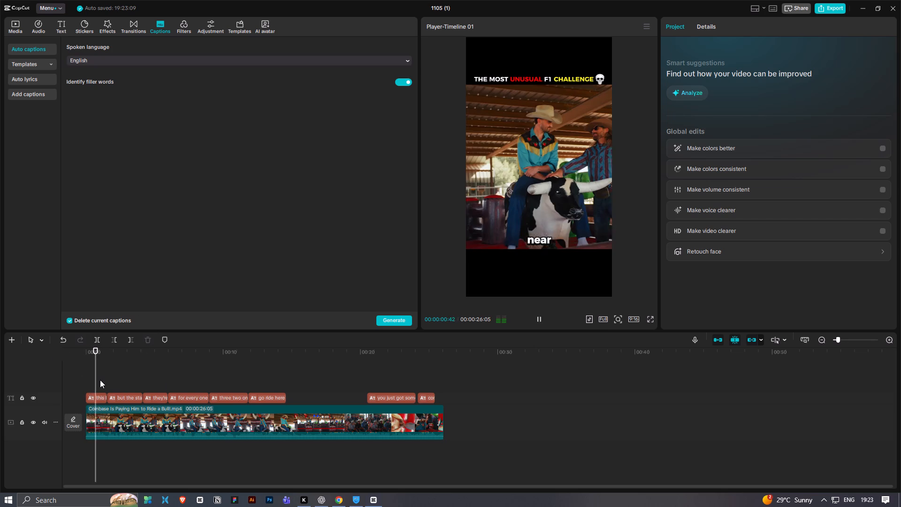
pyautogui.press('space')
pyautogui.moveTo(100, 373); pyautogui.dragTo(79, 377)
pyautogui.press('space')
pyautogui.press('space')
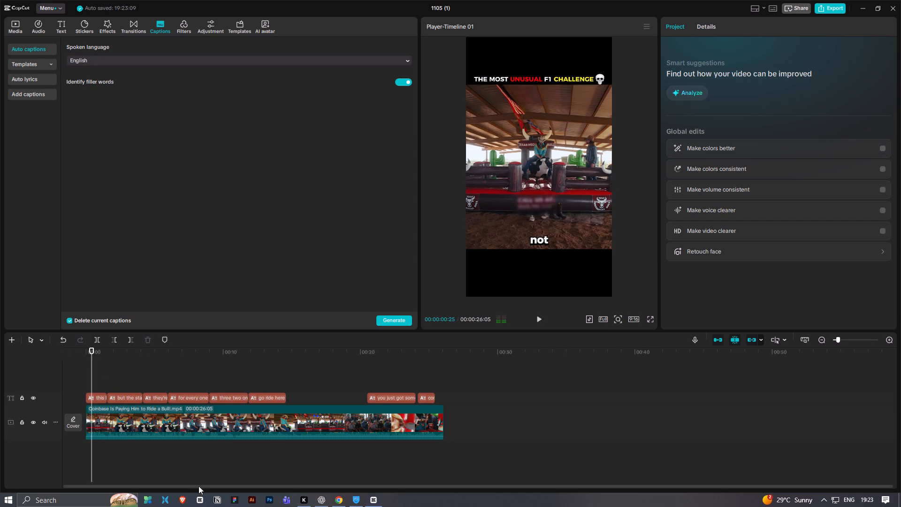
# Switch to Brave with the Personal profile and open the Pinterest site in a new tab.
pyautogui.click(184, 500)
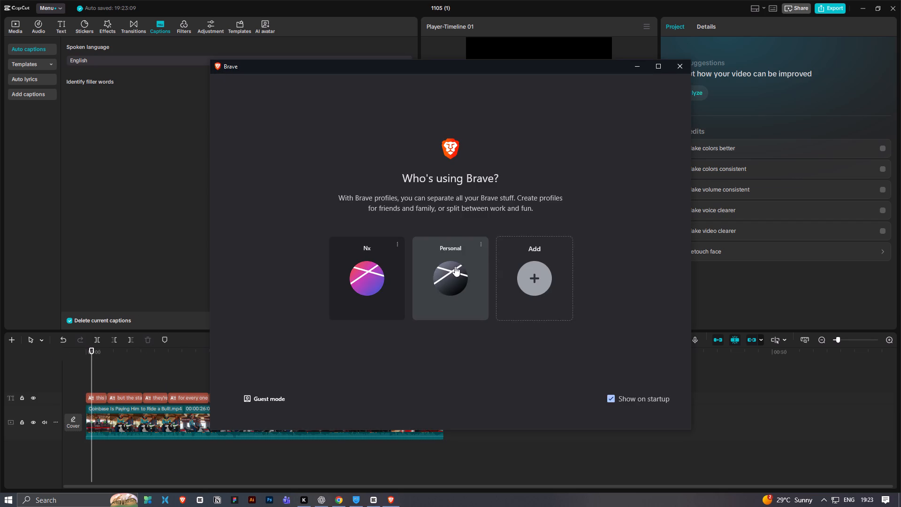
pyautogui.click(452, 266)
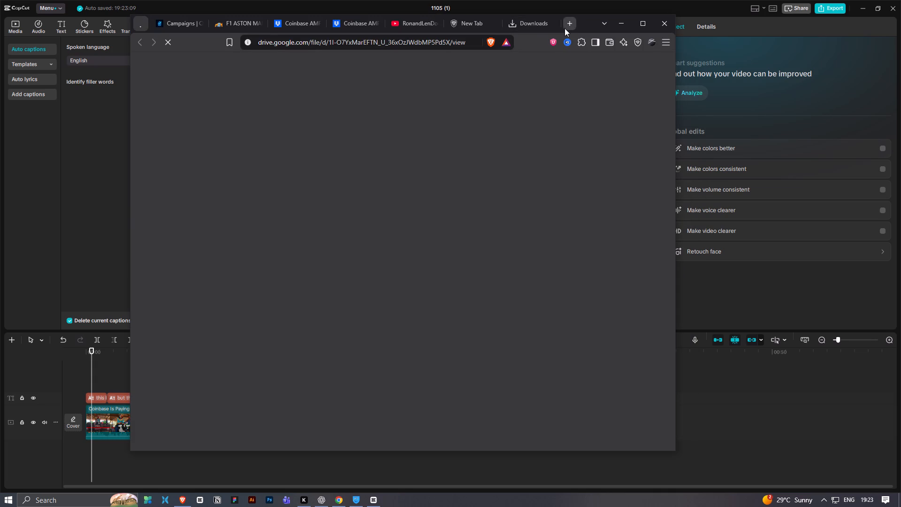
pyautogui.click(565, 28)
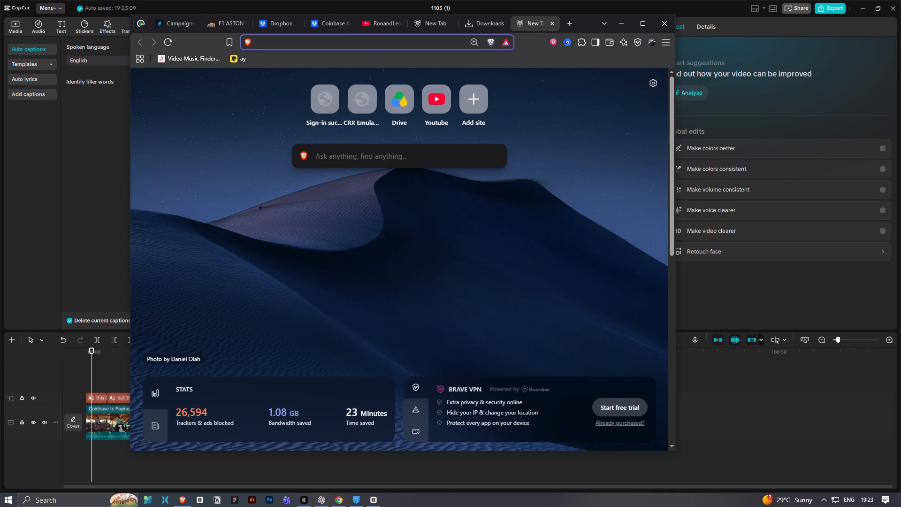
pyautogui.write('pinterest')
pyautogui.press('Return')
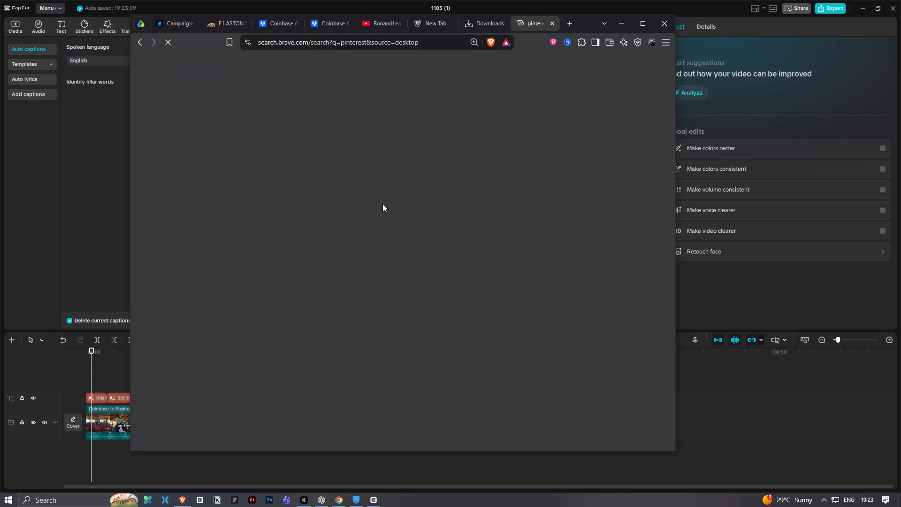
pyautogui.click(255, 193)
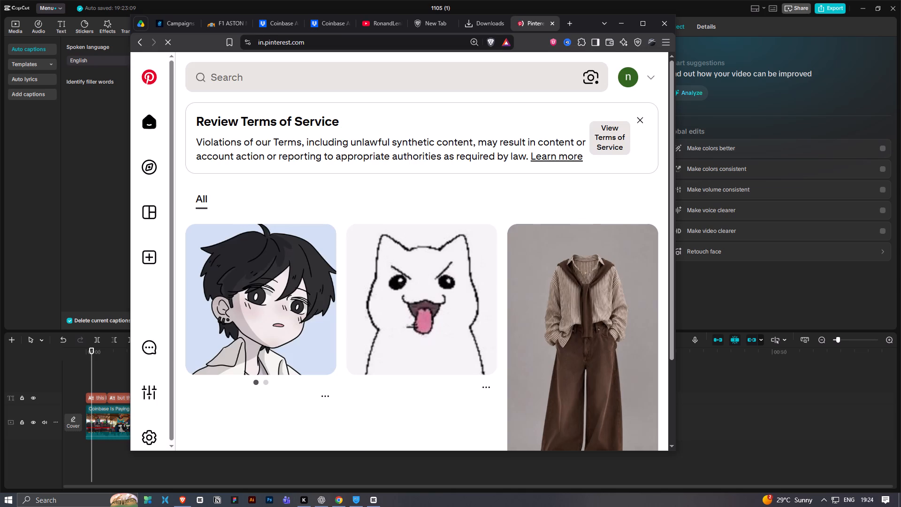
# Search Pinterest for "yuji thinking image".
pyautogui.click(340, 90)
pyautogui.write('yu')
pyautogui.write('ji thinking p')
pyautogui.press('BackSpace')
pyautogui.write('image')
pyautogui.press('Return')
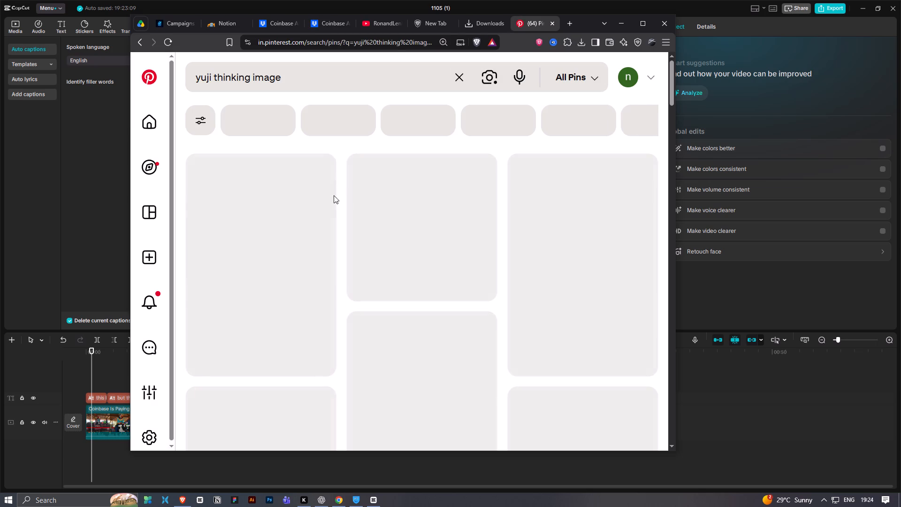
# Look through the search results and open the black-and-white manga pin of Yuji with his hands pressed together.
pyautogui.scroll(-1, 304, 214)
pyautogui.scroll(2, 332, 249)
pyautogui.scroll(-3, 364, 274)
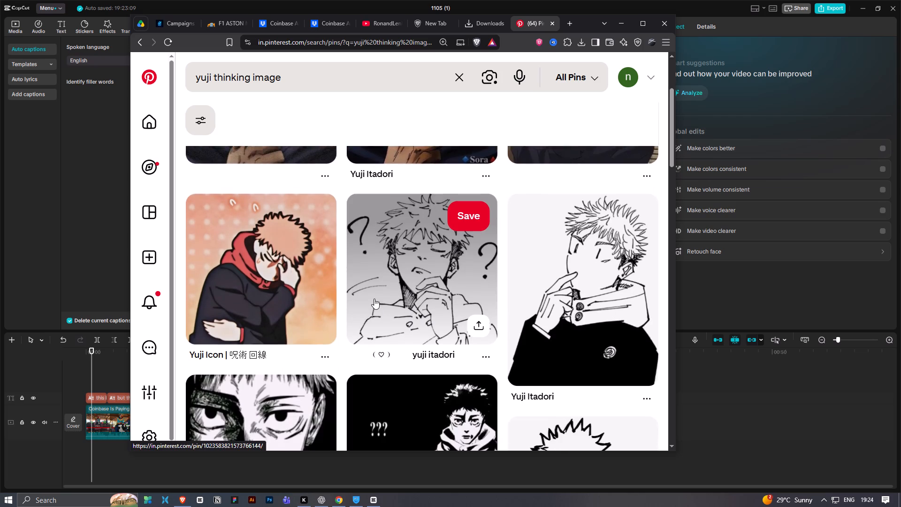
pyautogui.scroll(-1, 376, 305)
pyautogui.scroll(-2, 413, 313)
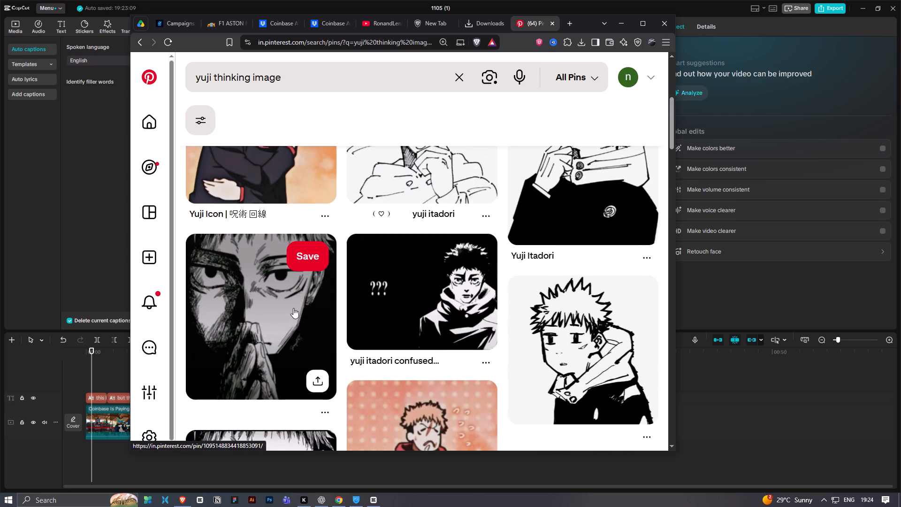
pyautogui.scroll(-10, 309, 308)
pyautogui.scroll(7, 338, 327)
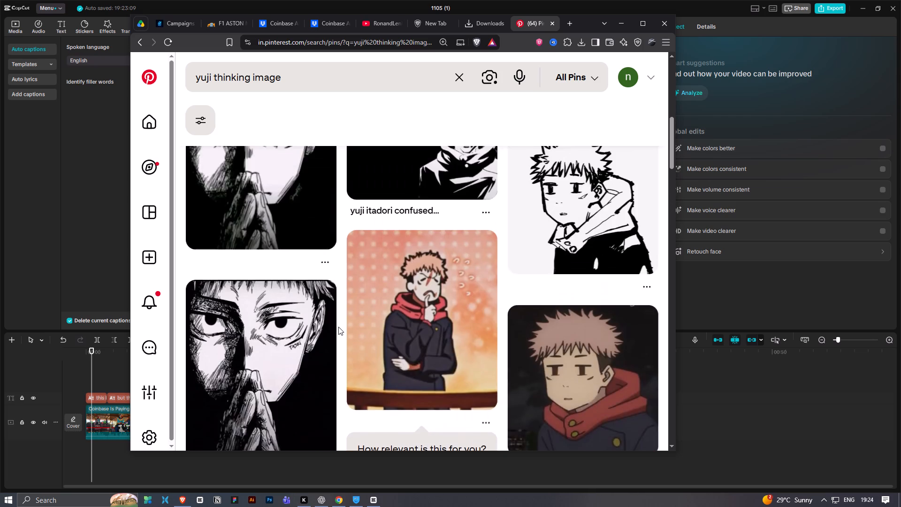
pyautogui.scroll(2, 338, 327)
pyautogui.click(242, 278)
# Compare the opened Yuji pin with the first related pins below its comments.
pyautogui.scroll(-2, 383, 330)
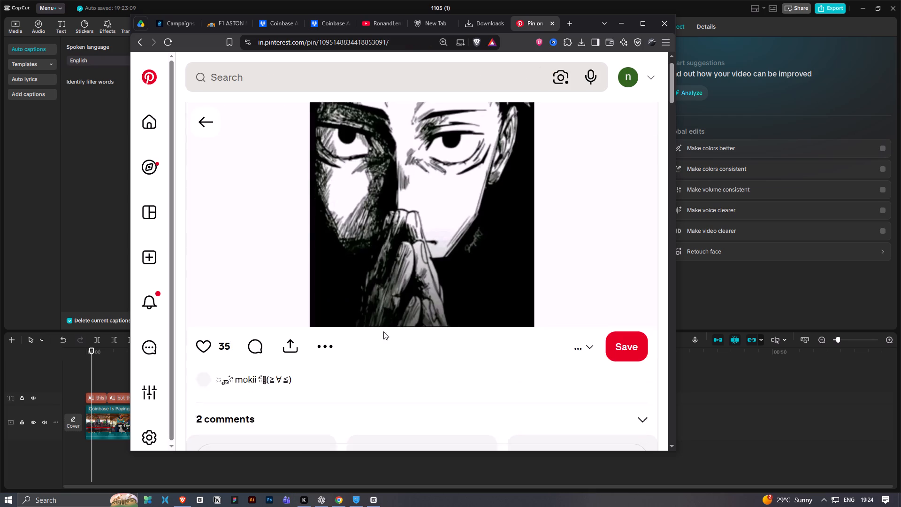
pyautogui.scroll(-6, 383, 331)
pyautogui.scroll(-2, 458, 360)
pyautogui.scroll(2, 370, 339)
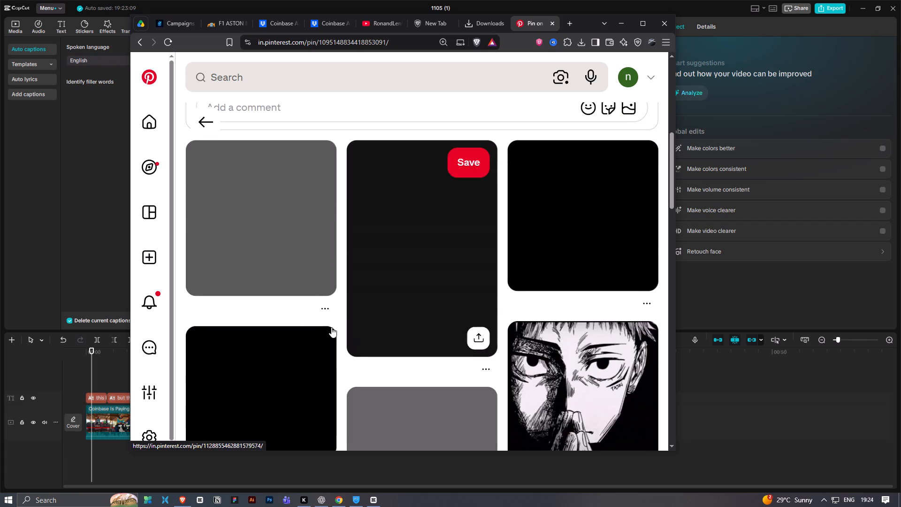
pyautogui.scroll(-1, 383, 324)
pyautogui.scroll(-1, 426, 293)
pyautogui.scroll(2, 335, 284)
pyautogui.scroll(3, 281, 269)
pyautogui.scroll(-6, 489, 327)
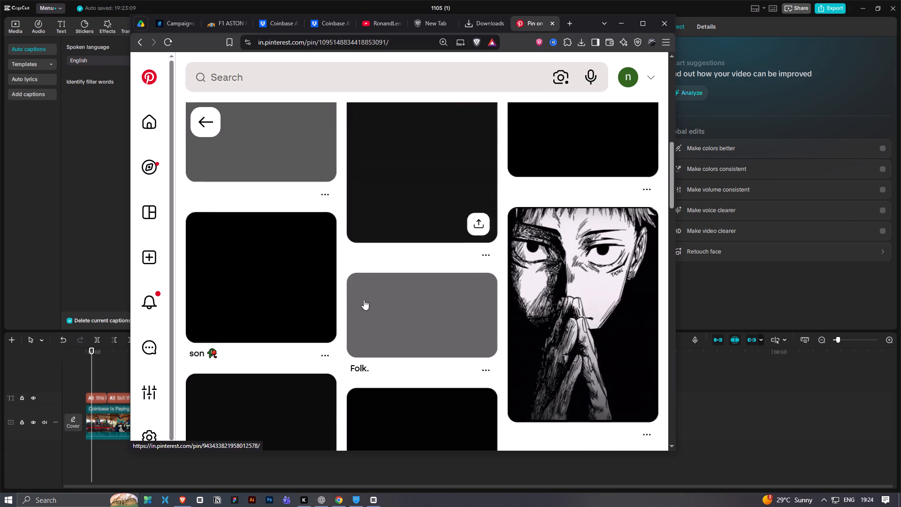
pyautogui.scroll(-3, 459, 327)
pyautogui.scroll(6, 300, 299)
pyautogui.scroll(4, 324, 329)
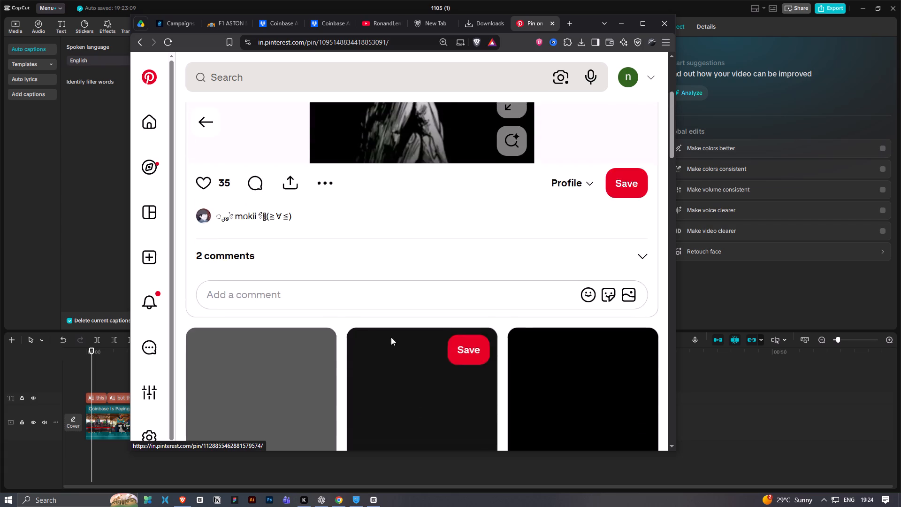
pyautogui.scroll(3, 349, 323)
pyautogui.scroll(4, 411, 284)
pyautogui.scroll(-7, 464, 290)
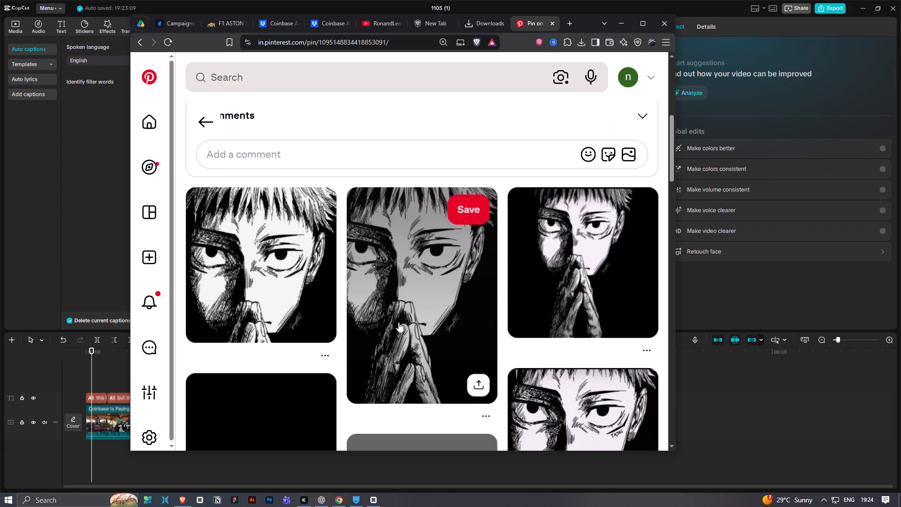
pyautogui.scroll(-3, 352, 311)
pyautogui.scroll(3, 301, 288)
pyautogui.scroll(-3, 274, 288)
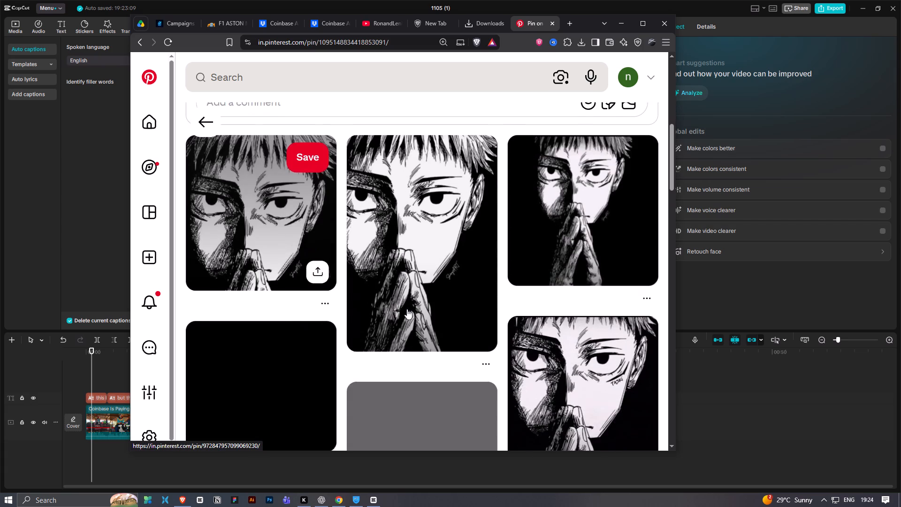
pyautogui.scroll(-5, 407, 309)
pyautogui.scroll(10, 352, 302)
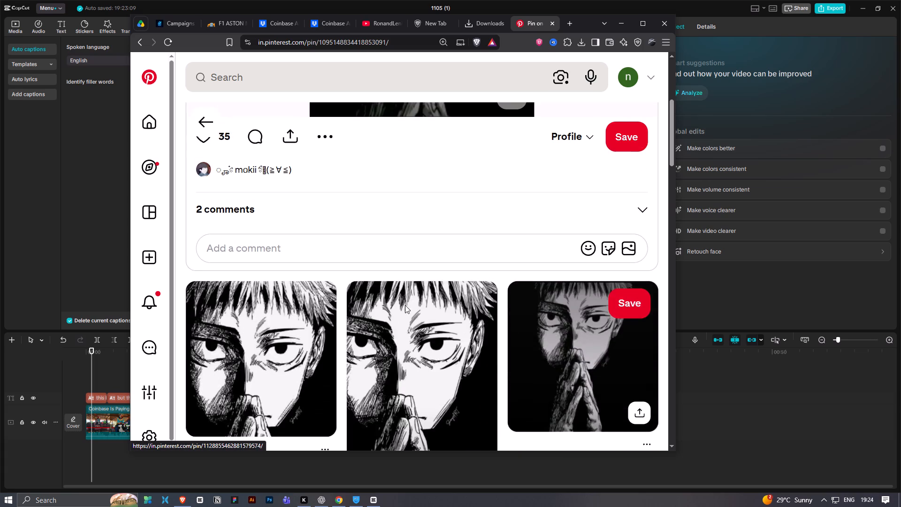
pyautogui.scroll(7, 405, 305)
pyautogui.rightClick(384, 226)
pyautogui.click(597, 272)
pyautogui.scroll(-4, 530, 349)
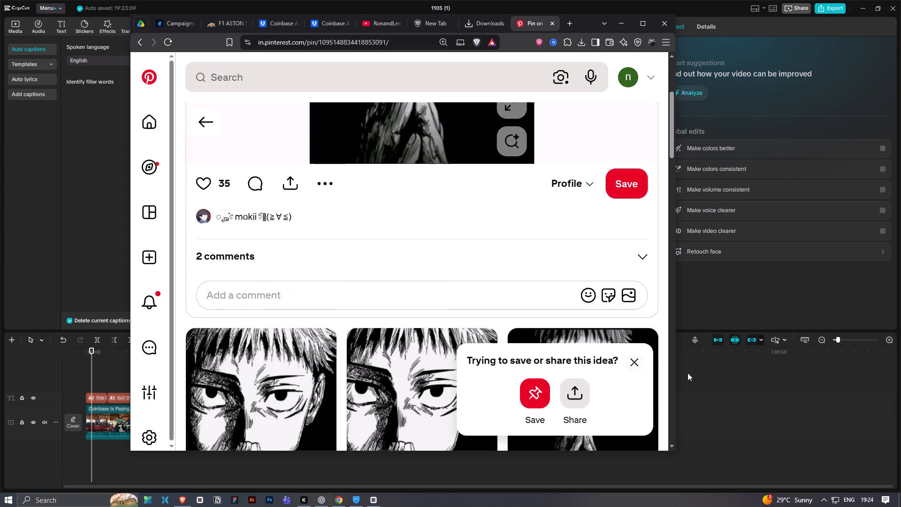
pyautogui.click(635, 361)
# Examine the related pins for a suitable thinking image, including the wide close-up of Yuji titled "Folk.".
pyautogui.scroll(-7, 408, 335)
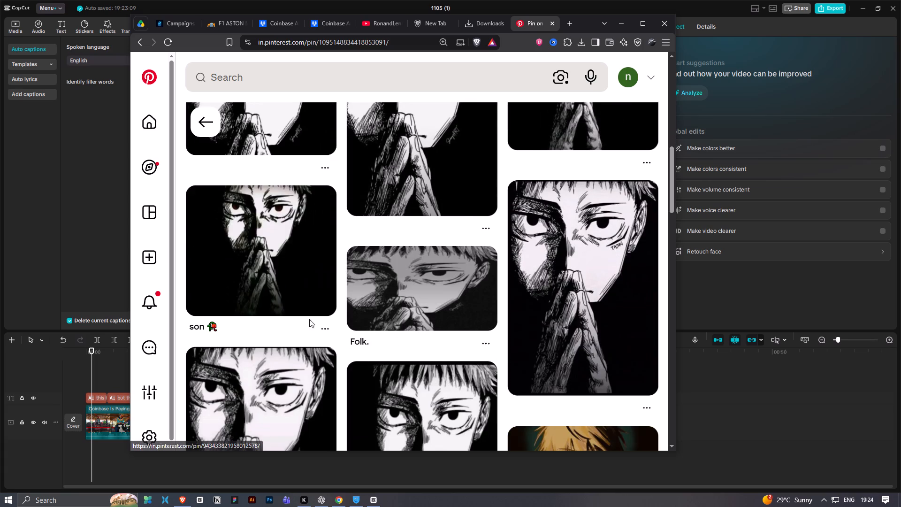
pyautogui.scroll(-4, 395, 322)
pyautogui.scroll(-4, 505, 364)
pyautogui.scroll(-4, 565, 380)
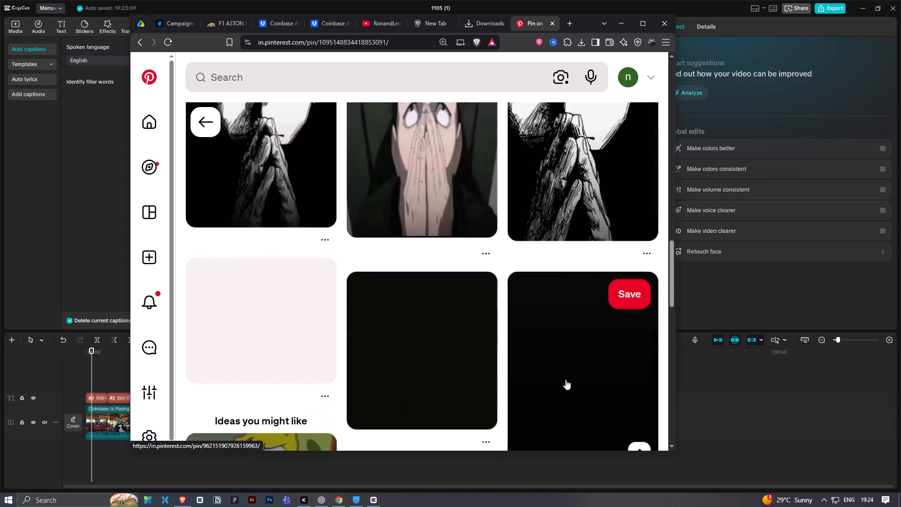
pyautogui.scroll(4, 553, 371)
pyautogui.scroll(-11, 523, 363)
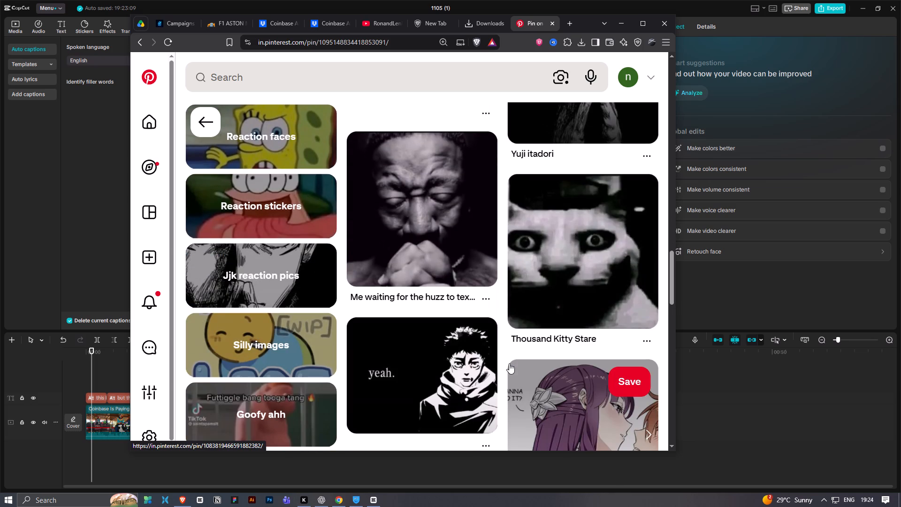
pyautogui.scroll(9, 504, 363)
pyautogui.scroll(7, 465, 367)
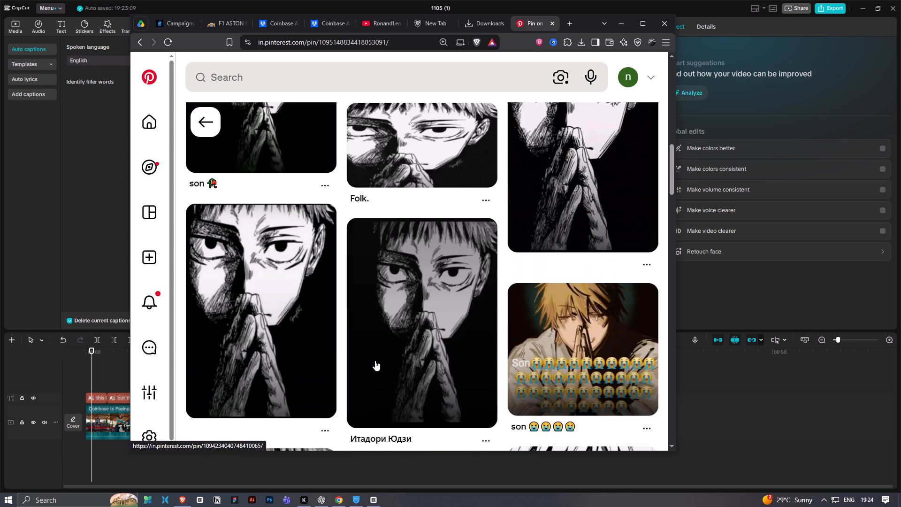
pyautogui.scroll(4, 375, 361)
pyautogui.scroll(-5, 372, 361)
pyautogui.scroll(6, 358, 354)
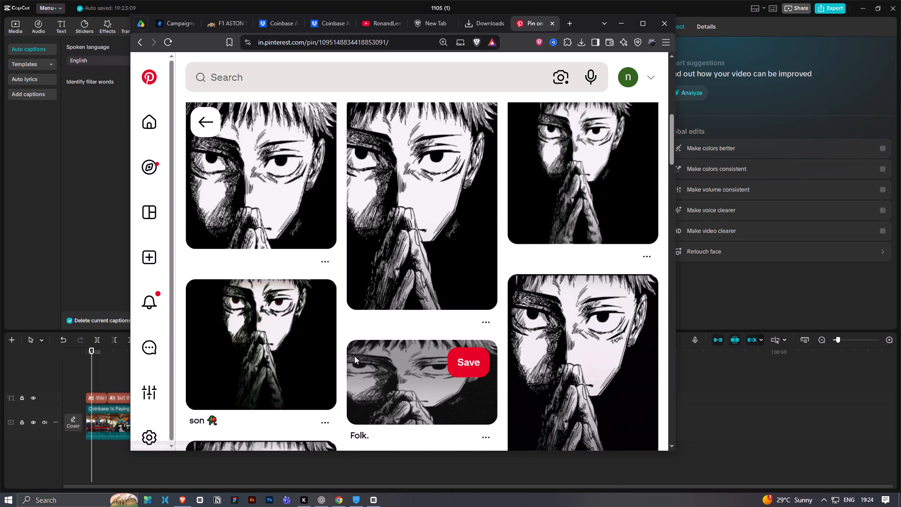
pyautogui.scroll(-2, 385, 350)
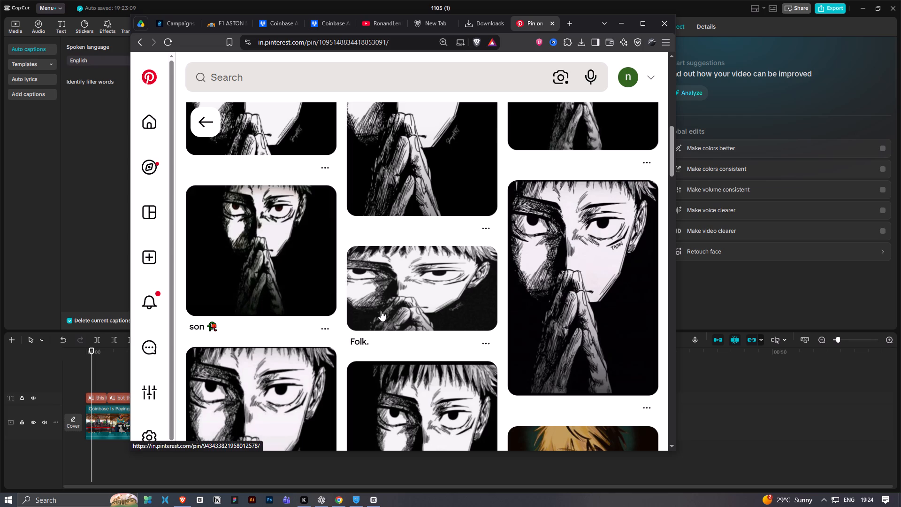
pyautogui.click(383, 278)
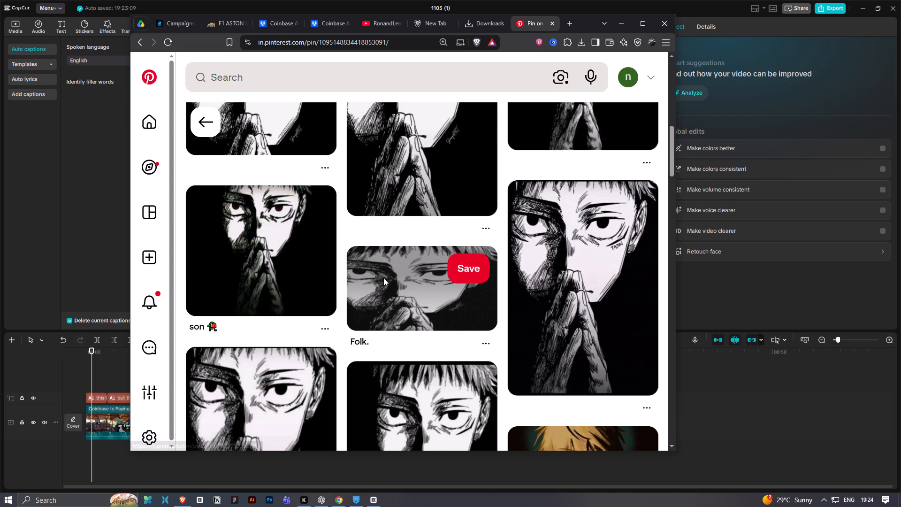
pyautogui.scroll(-3, 384, 281)
pyautogui.scroll(3, 386, 290)
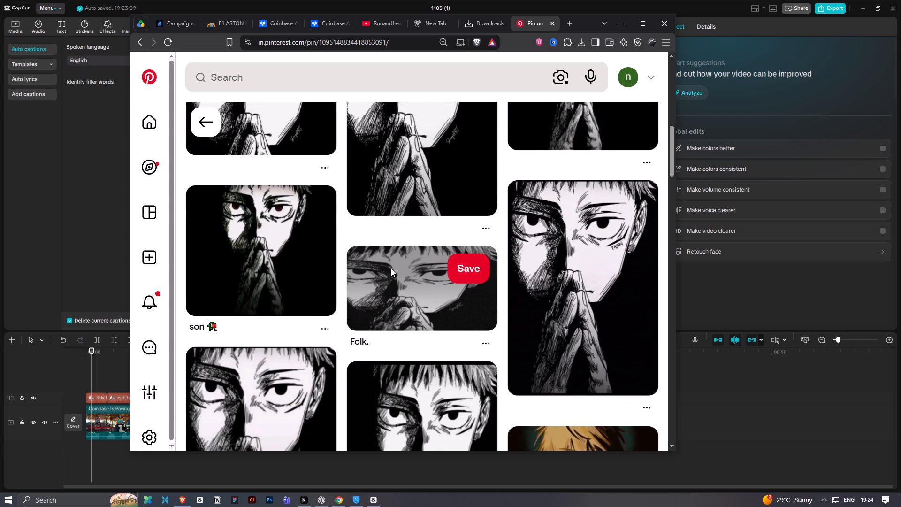
pyautogui.click(391, 269)
# Look through the reaction pictures further down the related pins, and go back up to the black-and-white Yuji drawings.
pyautogui.scroll(-20, 401, 303)
pyautogui.scroll(-1, 401, 303)
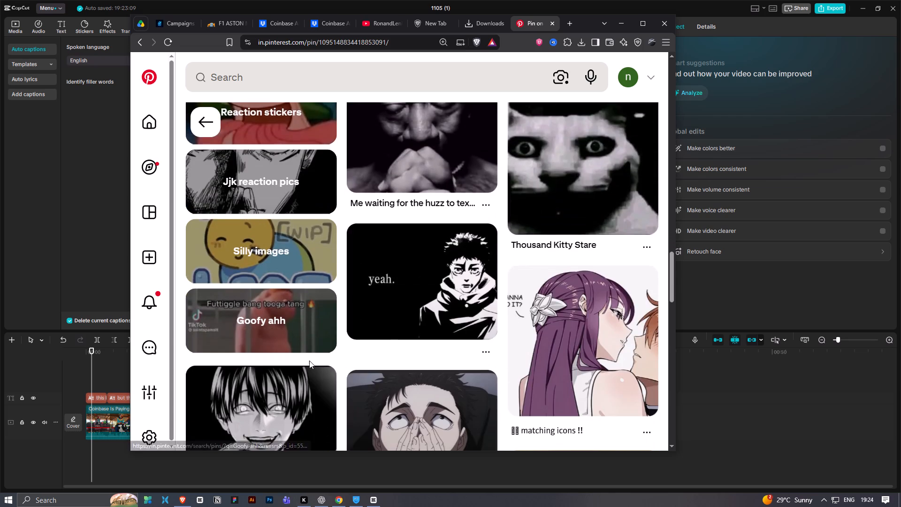
pyautogui.scroll(-5, 309, 361)
pyautogui.scroll(1, 321, 346)
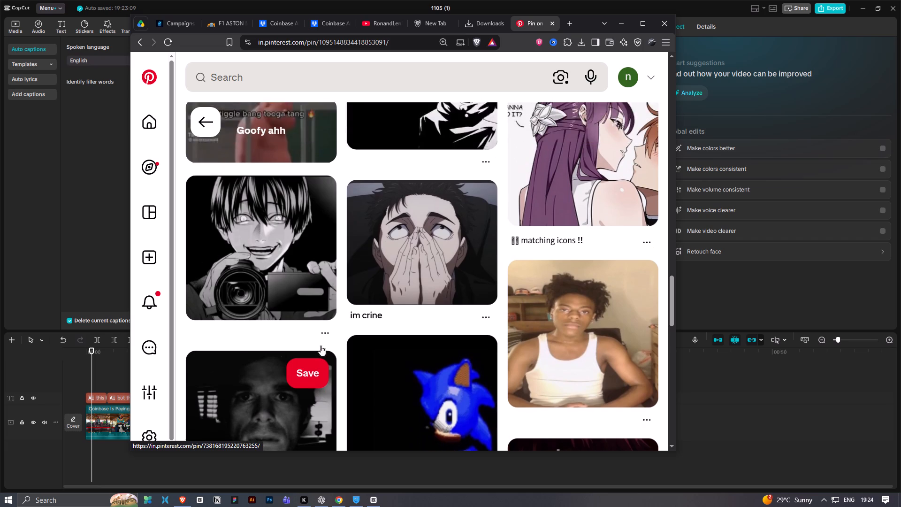
pyautogui.scroll(-4, 321, 346)
pyautogui.scroll(5, 321, 346)
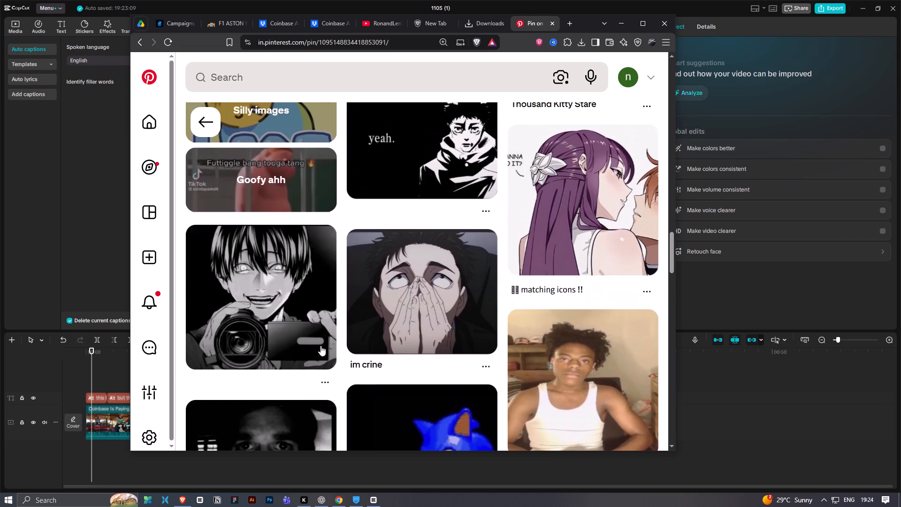
pyautogui.scroll(-8, 321, 346)
pyautogui.scroll(-3, 267, 351)
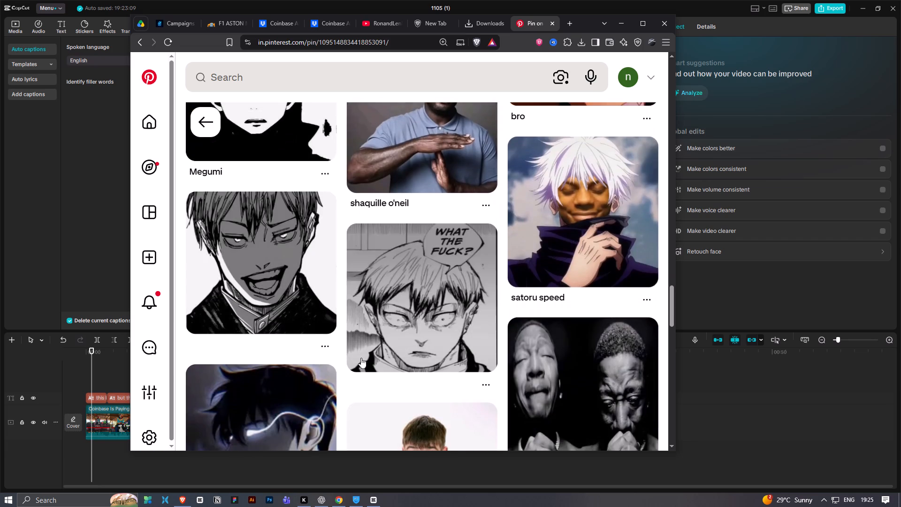
pyautogui.scroll(-4, 370, 358)
pyautogui.scroll(-5, 407, 300)
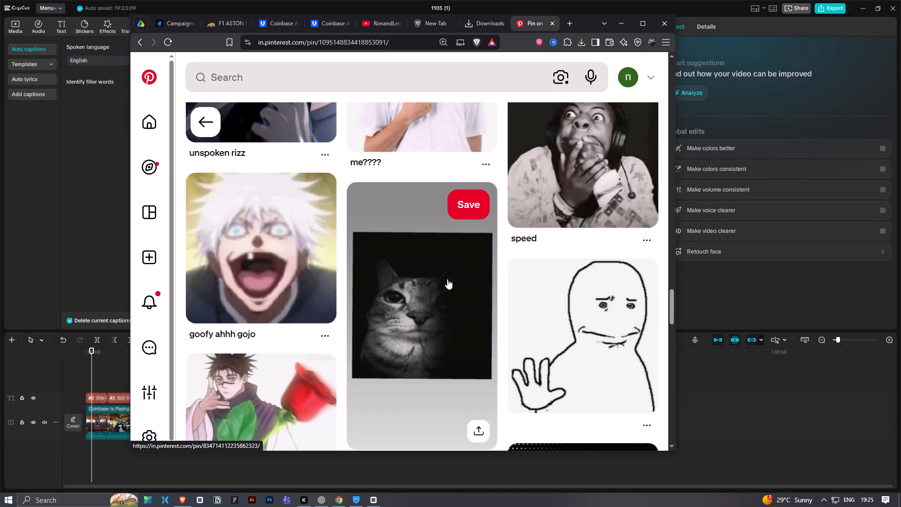
pyautogui.scroll(-6, 473, 279)
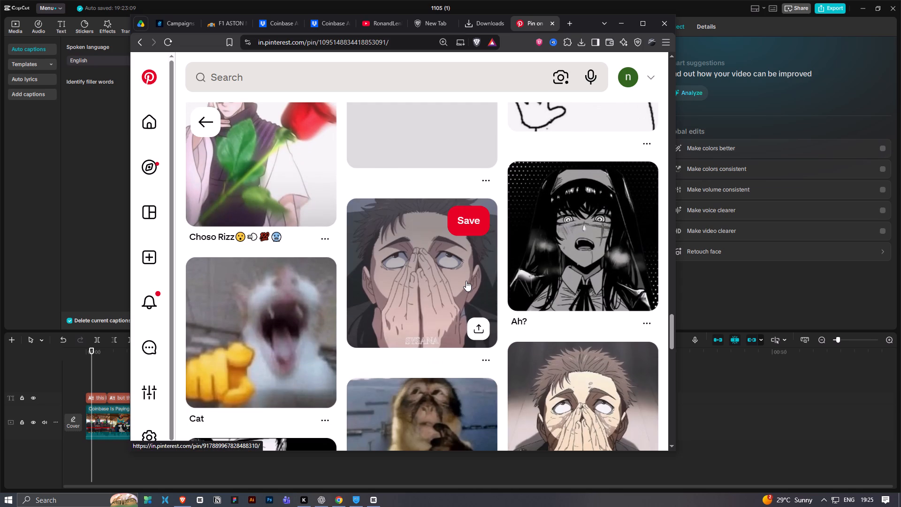
pyautogui.scroll(-3, 466, 282)
pyautogui.scroll(4, 465, 285)
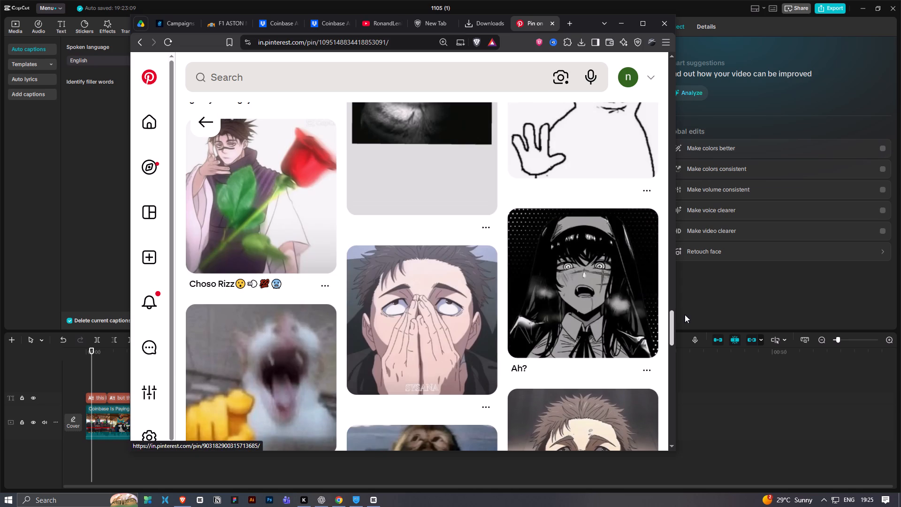
pyautogui.moveTo(672, 328); pyautogui.dragTo(676, 112)
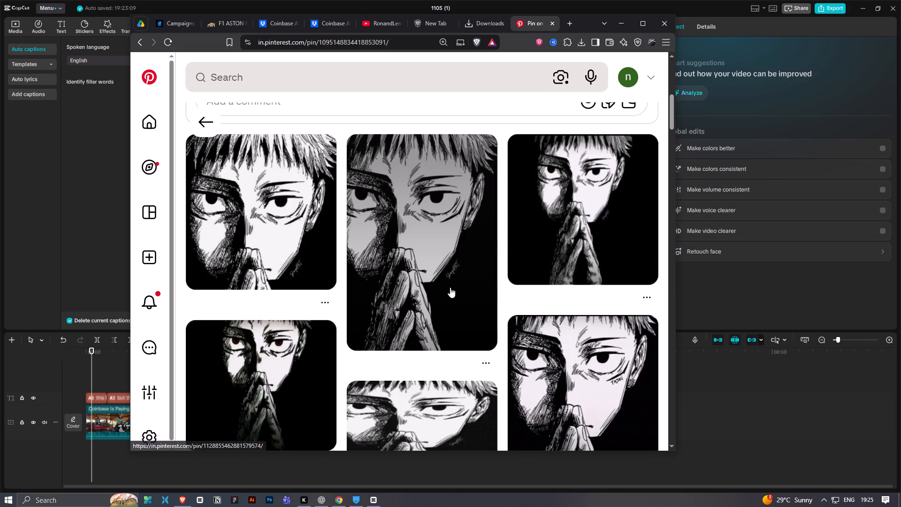
# Dismiss the save-or-share prompt and open the wide close-up Yuji pin titled "Folk." in a new tab.
pyautogui.scroll(10, 431, 270)
pyautogui.rightClick(428, 251)
pyautogui.click(610, 271)
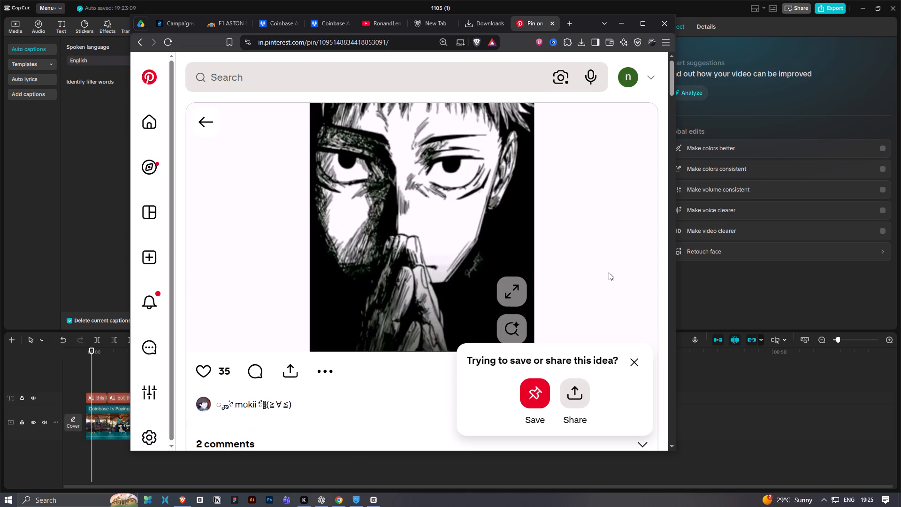
pyautogui.scroll(-8, 558, 302)
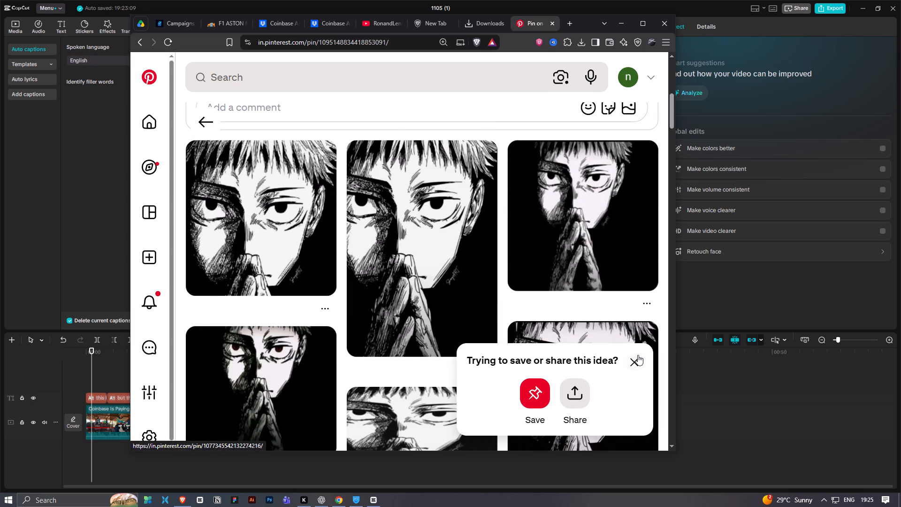
pyautogui.click(637, 357)
pyautogui.scroll(-5, 493, 352)
pyautogui.rightClick(412, 224)
pyautogui.click(442, 235)
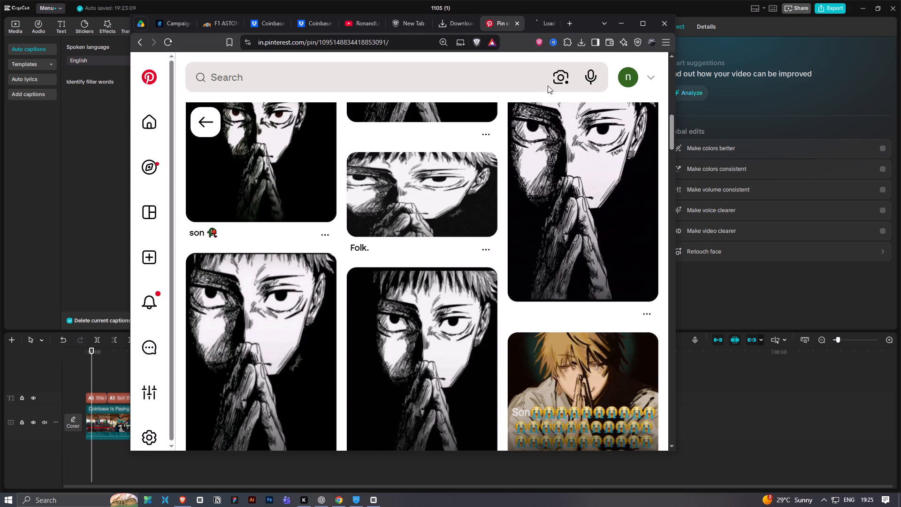
pyautogui.click(540, 18)
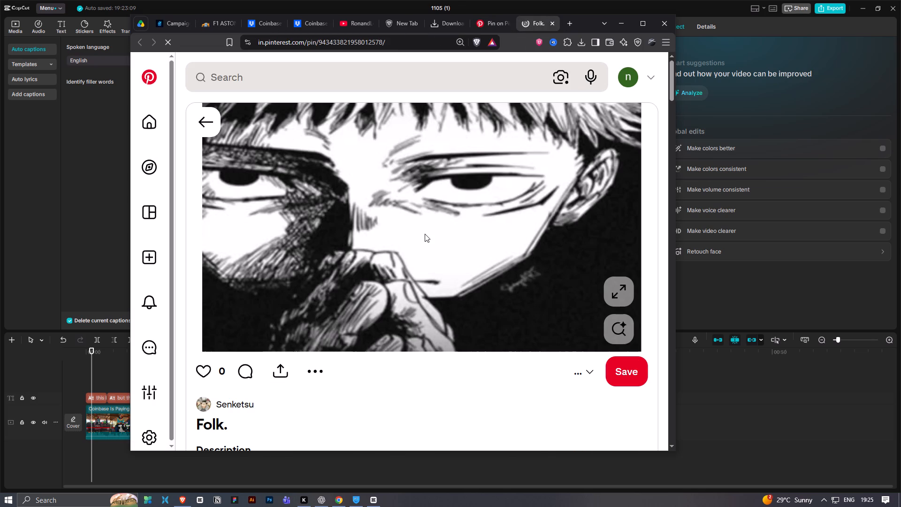
# Start saving the pin's image and create a folder named "Reaction images" in Videos > Whop.
pyautogui.scroll(-3, 476, 256)
pyautogui.scroll(4, 474, 256)
pyautogui.rightClick(472, 242)
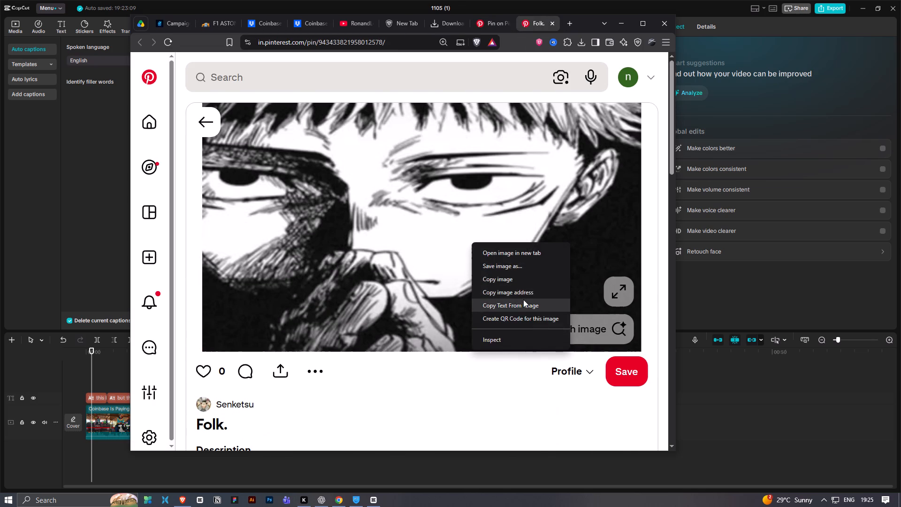
pyautogui.click(520, 266)
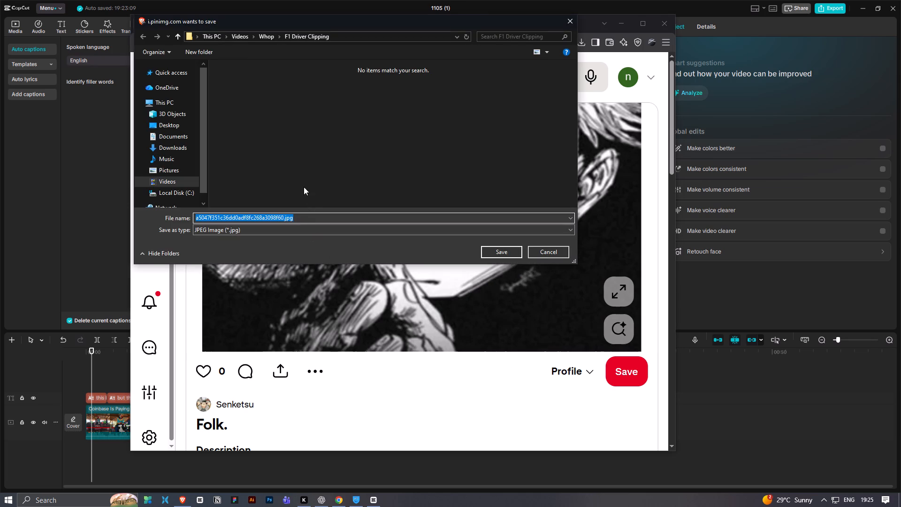
pyautogui.click(270, 38)
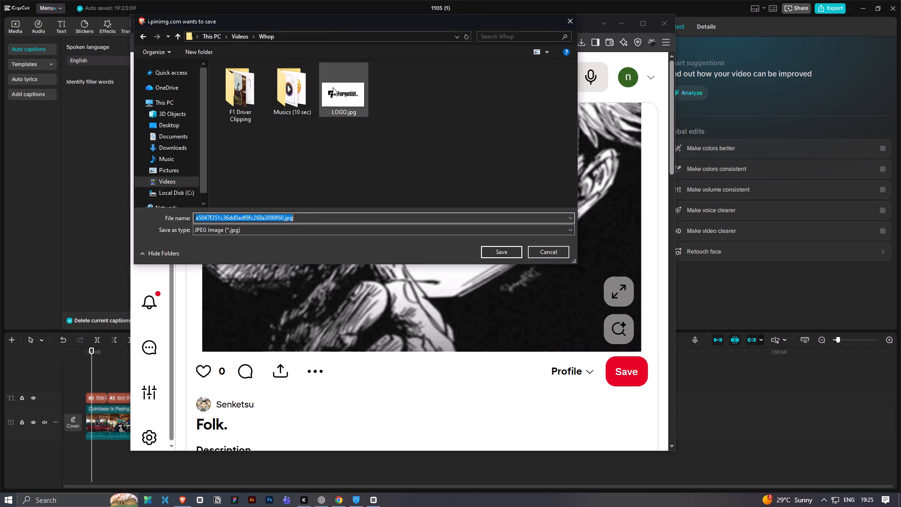
pyautogui.rightClick(397, 119)
pyautogui.click(432, 226)
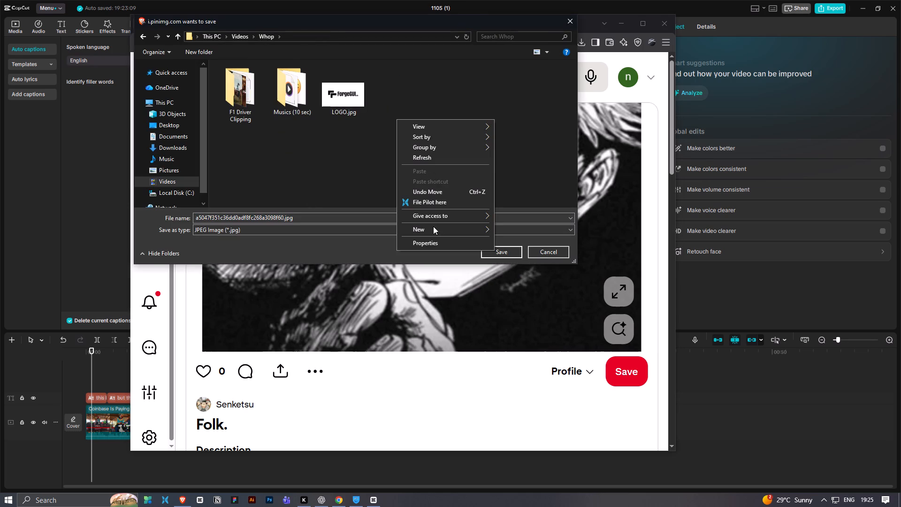
pyautogui.click(506, 233)
pyautogui.write('Reaction imaes')
pyautogui.press('BackSpace')
pyautogui.press('BackSpace')
pyautogui.write('ges')
pyautogui.click(421, 175)
# Save the Yuji image as a JPEG in the new "Reaction images" folder, keeping its suggested file name.
pyautogui.doubleClick(361, 91)
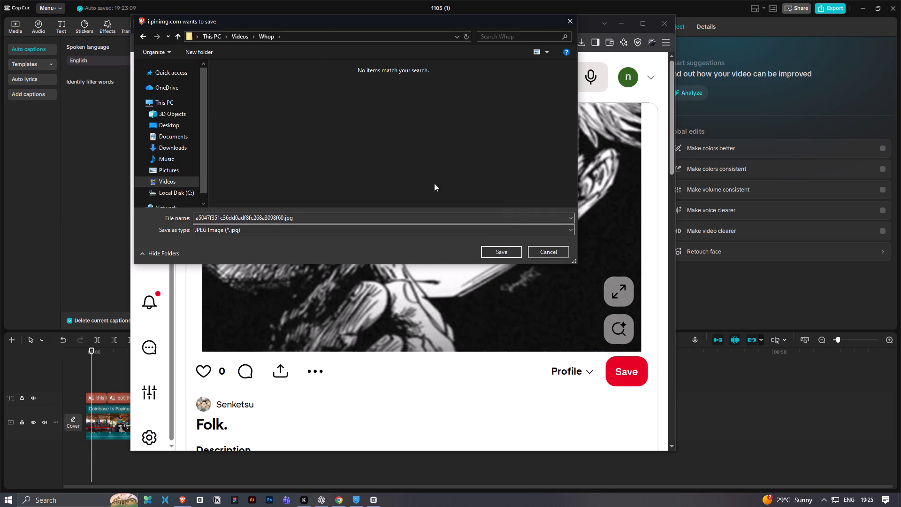
pyautogui.click(500, 250)
pyautogui.click(510, 370)
pyautogui.click(206, 132)
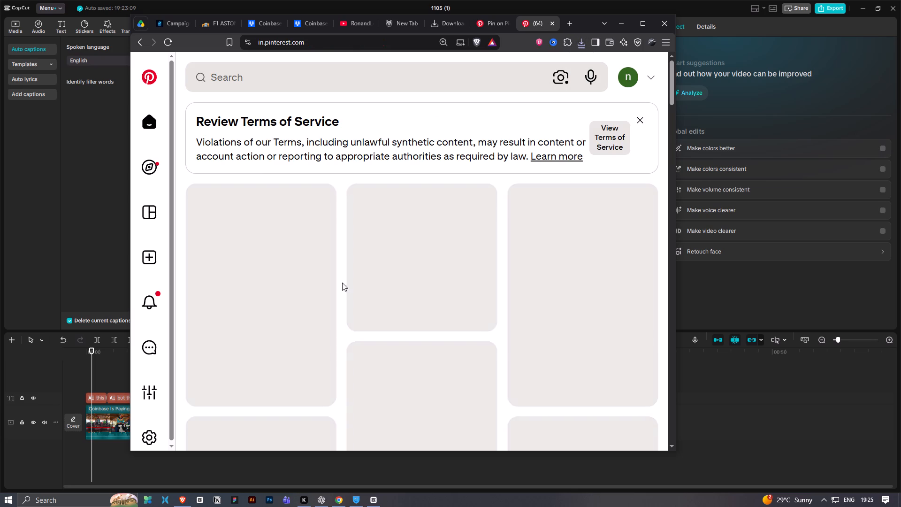
# Switch to CapCut and play the captioned clip from the start, looking for a moment that suits the reaction image.
pyautogui.click(702, 395)
pyautogui.moveTo(122, 351); pyautogui.dragTo(84, 359)
pyautogui.press('space')
pyautogui.keyDown('ctrl'); pyautogui.scroll(7, 114, 392); pyautogui.keyUp('ctrl')
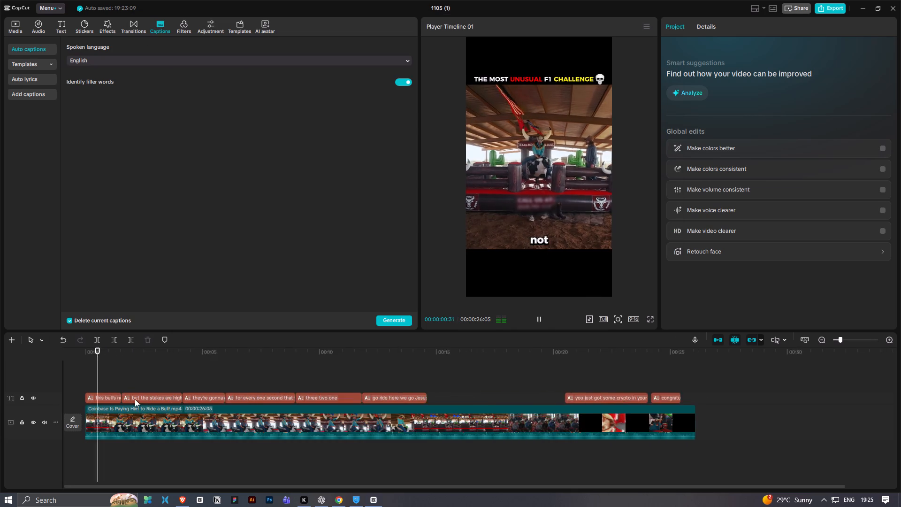
pyautogui.keyDown('ctrl'); pyautogui.scroll(8, 135, 399); pyautogui.keyUp('ctrl')
pyautogui.press('space')
pyautogui.moveTo(107, 352); pyautogui.dragTo(59, 356)
pyautogui.press('space')
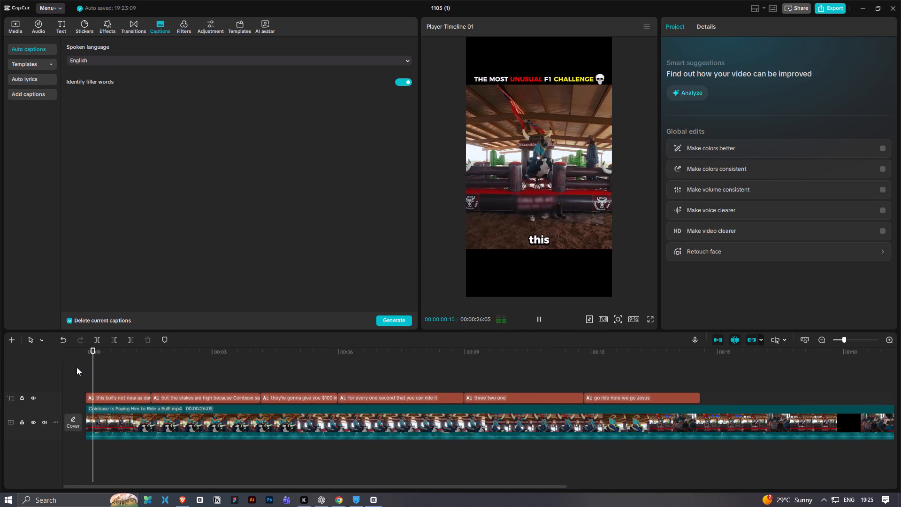
pyautogui.press('space')
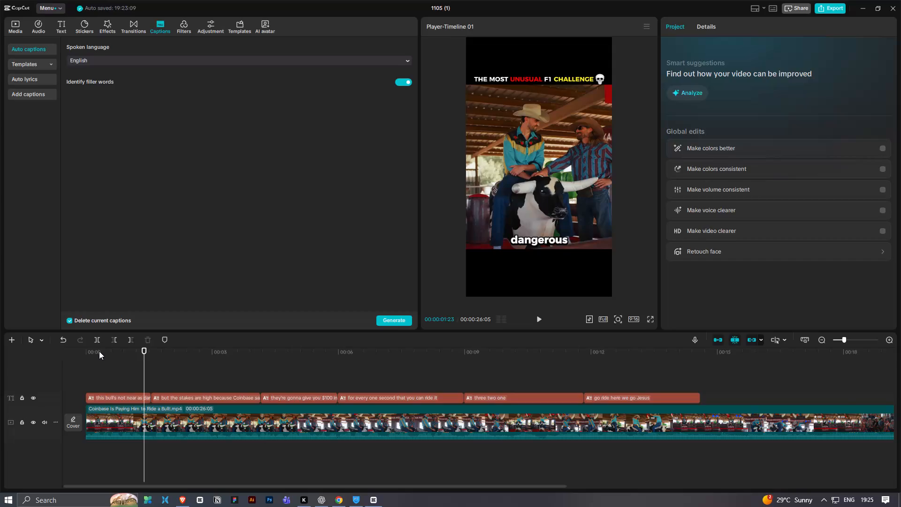
pyautogui.press('space')
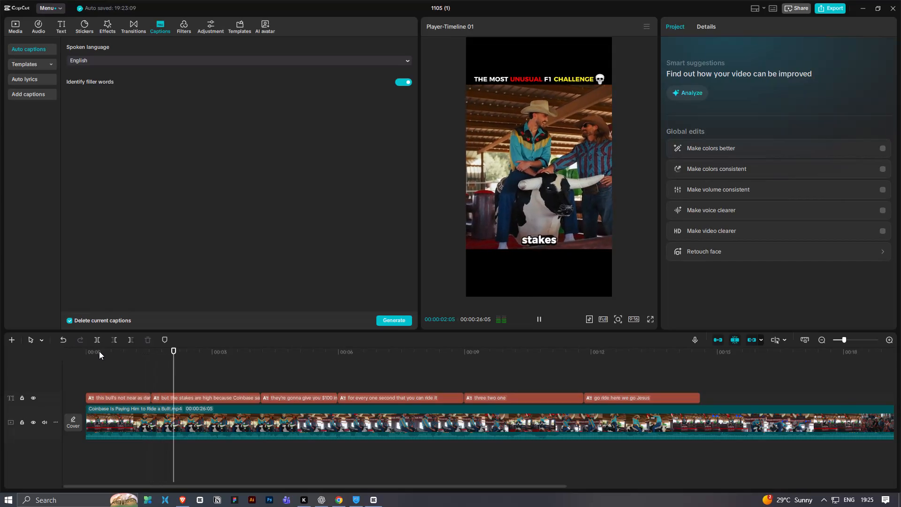
pyautogui.press('space')
pyautogui.press('space')
pyautogui.press('space')
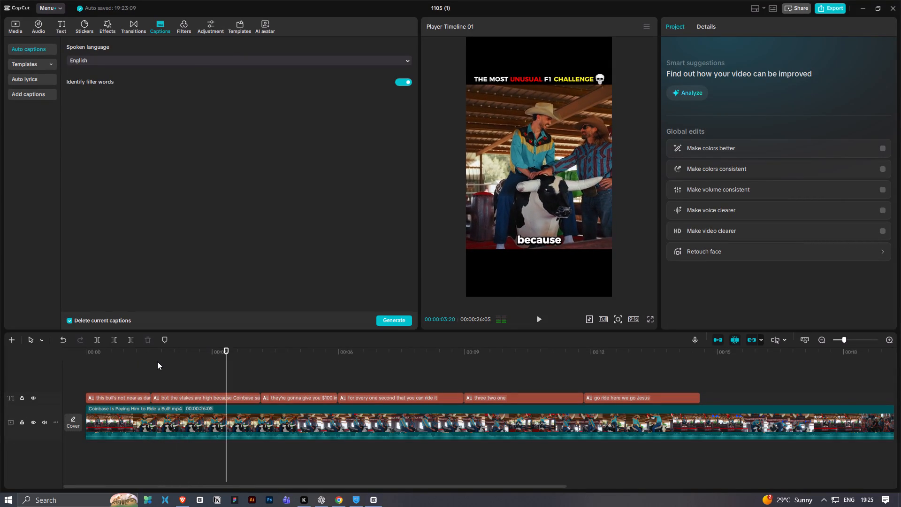
pyautogui.press('space')
pyautogui.press('space')
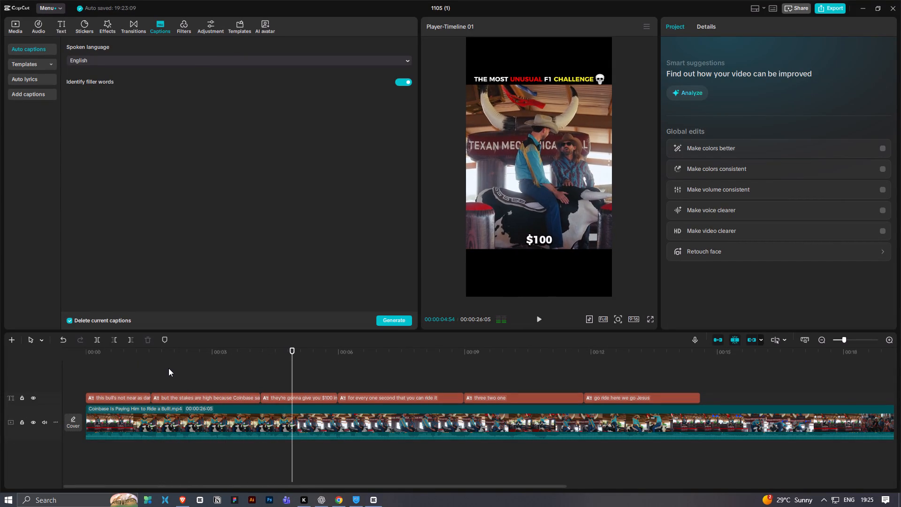
pyautogui.press('space')
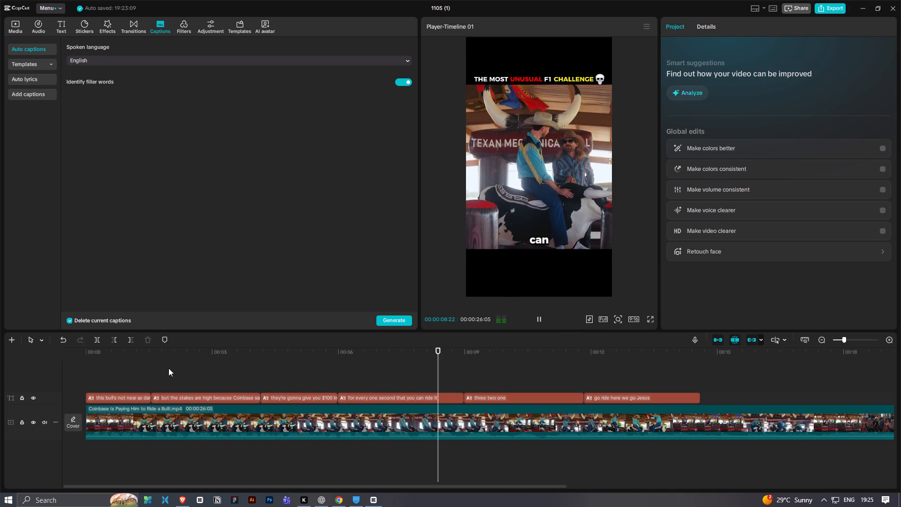
# Replay the "for every one second that you can ride it" line to find where the reaction image should start.
pyautogui.press('space')
pyautogui.moveTo(466, 367); pyautogui.dragTo(417, 370)
pyautogui.press('space')
pyautogui.press('space')
pyautogui.moveTo(422, 355); pyautogui.dragTo(414, 358)
pyautogui.keyDown('ctrl'); pyautogui.scroll(8, 427, 388); pyautogui.keyUp('ctrl')
pyautogui.moveTo(411, 351); pyautogui.dragTo(426, 350)
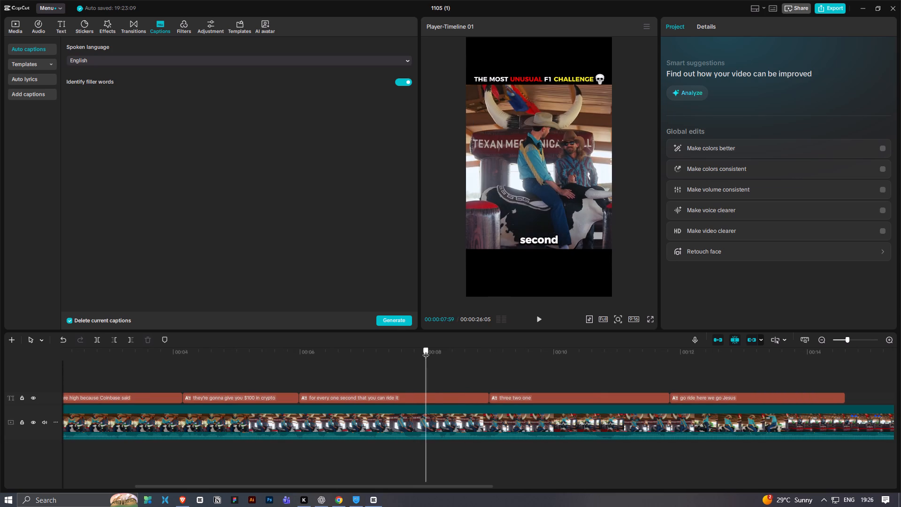
pyautogui.moveTo(426, 350); pyautogui.dragTo(437, 349)
pyautogui.press('space')
pyautogui.press('space')
pyautogui.press('space')
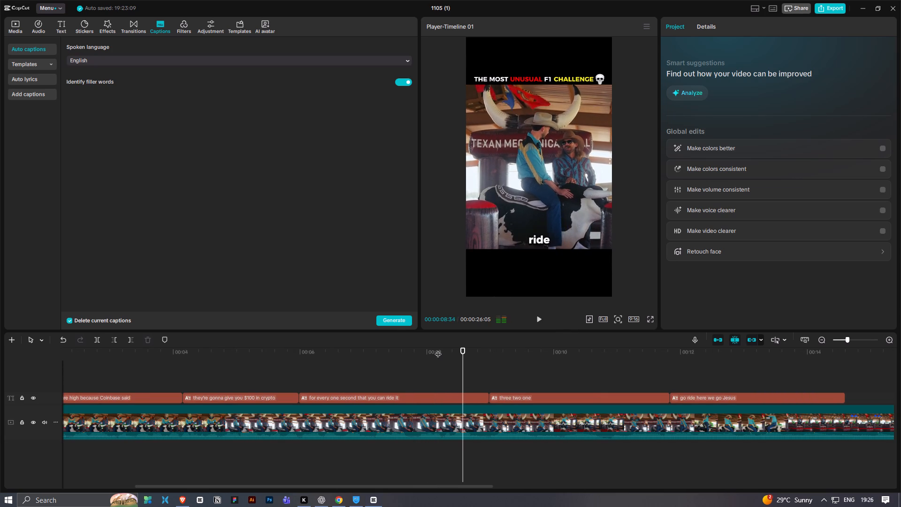
pyautogui.click(438, 349)
pyautogui.press('space')
pyautogui.press('space')
# Add the Yuji image from the "Reaction images" folder above the captions, starting at the word "that", at 00:00:08:03.
pyautogui.click(430, 351)
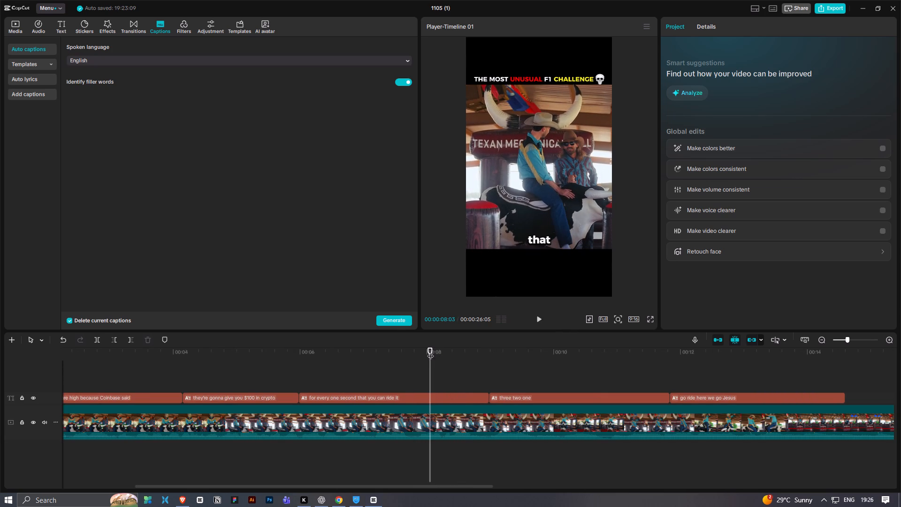
pyautogui.click(168, 501)
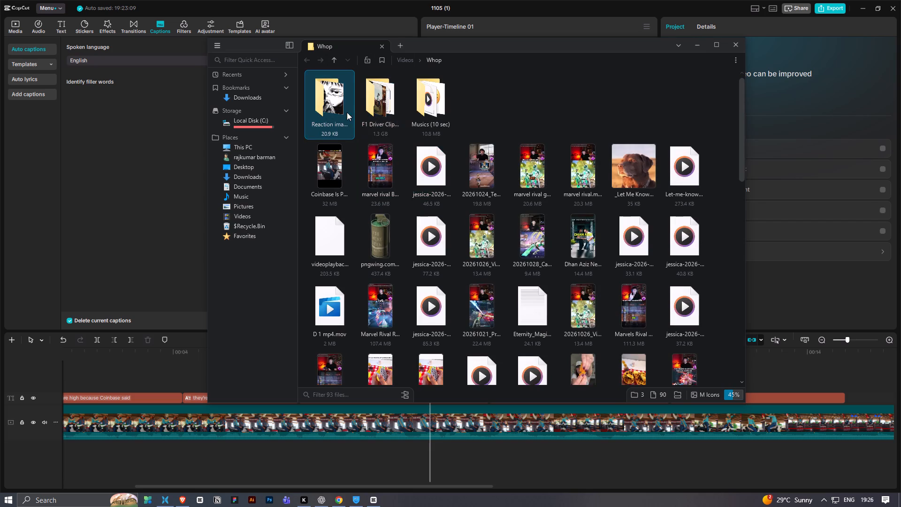
pyautogui.doubleClick(347, 112)
pyautogui.moveTo(330, 117); pyautogui.dragTo(388, 444)
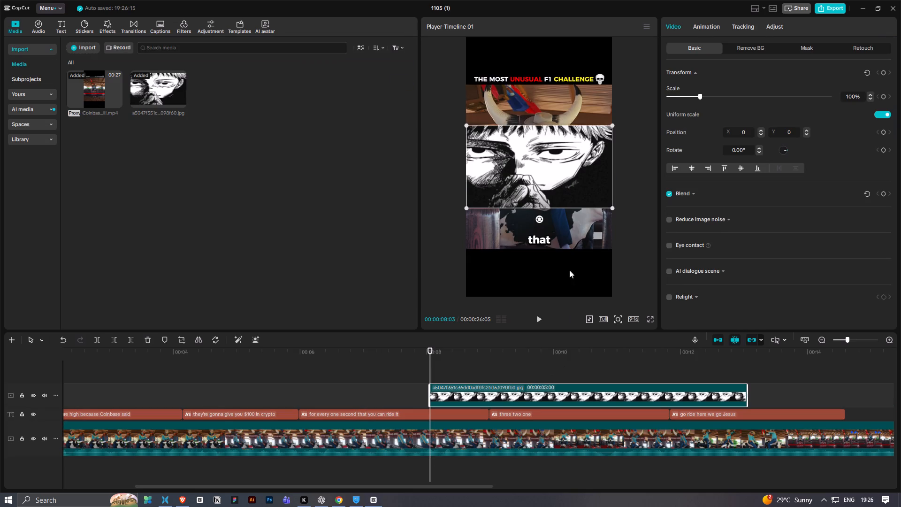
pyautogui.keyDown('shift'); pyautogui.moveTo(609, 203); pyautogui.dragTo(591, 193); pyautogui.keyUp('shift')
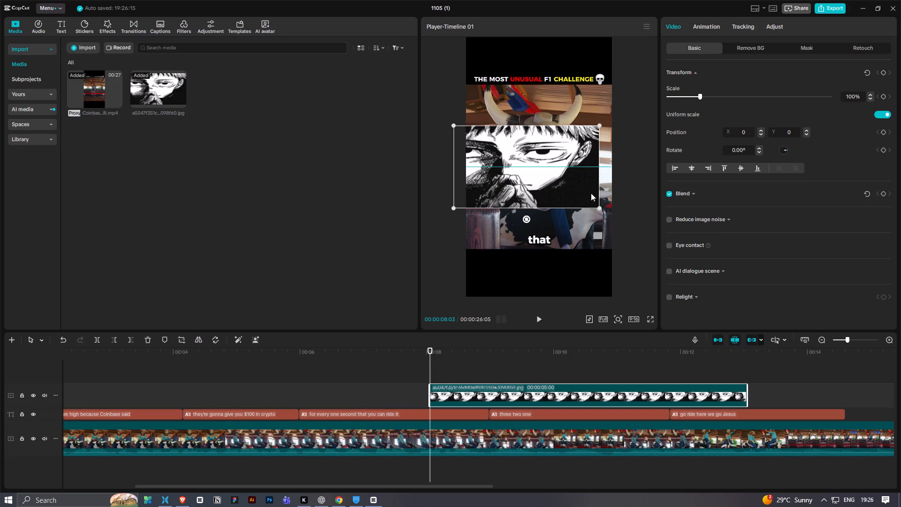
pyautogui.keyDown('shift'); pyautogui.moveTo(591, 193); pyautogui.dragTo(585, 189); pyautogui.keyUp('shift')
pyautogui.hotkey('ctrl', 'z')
# Scale the Yuji overlay down to 38% and place it centred just above the caption text, at Y -764.
pyautogui.keyDown('alt'); pyautogui.keyDown('shift'); pyautogui.moveTo(611, 206); pyautogui.dragTo(540, 173); pyautogui.keyUp('shift'); pyautogui.keyUp('alt')
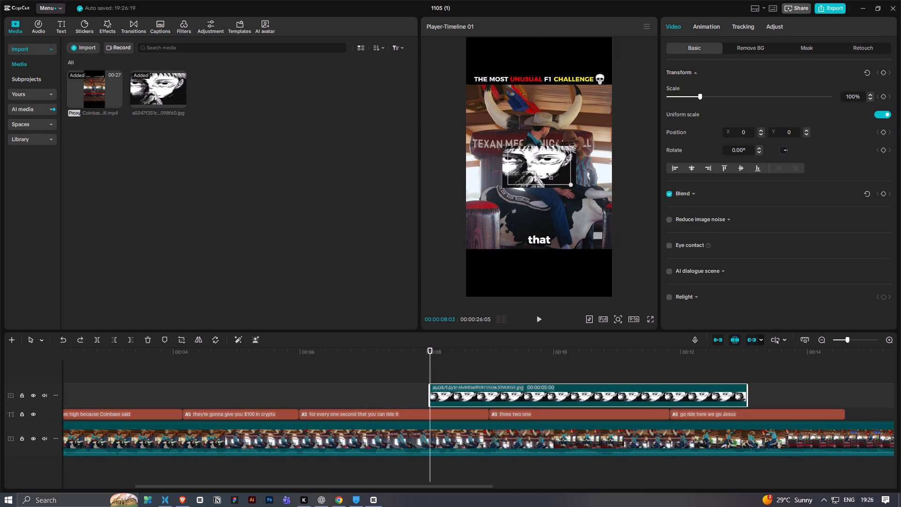
pyautogui.keyDown('alt'); pyautogui.keyDown('shift'); pyautogui.moveTo(540, 173); pyautogui.dragTo(539, 175); pyautogui.keyUp('shift'); pyautogui.keyUp('alt')
pyautogui.moveTo(539, 175); pyautogui.dragTo(537, 227)
# Trim the Yuji overlay so it ends where the "three two one" caption starts, at about 9 seconds.
pyautogui.moveTo(748, 387); pyautogui.dragTo(489, 403)
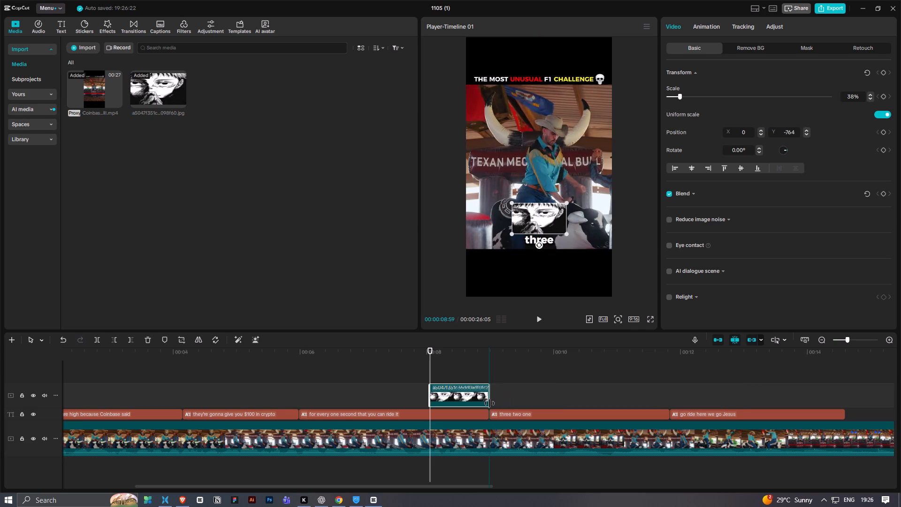
pyautogui.moveTo(489, 403); pyautogui.dragTo(463, 413)
pyautogui.click(407, 374)
pyautogui.press('space')
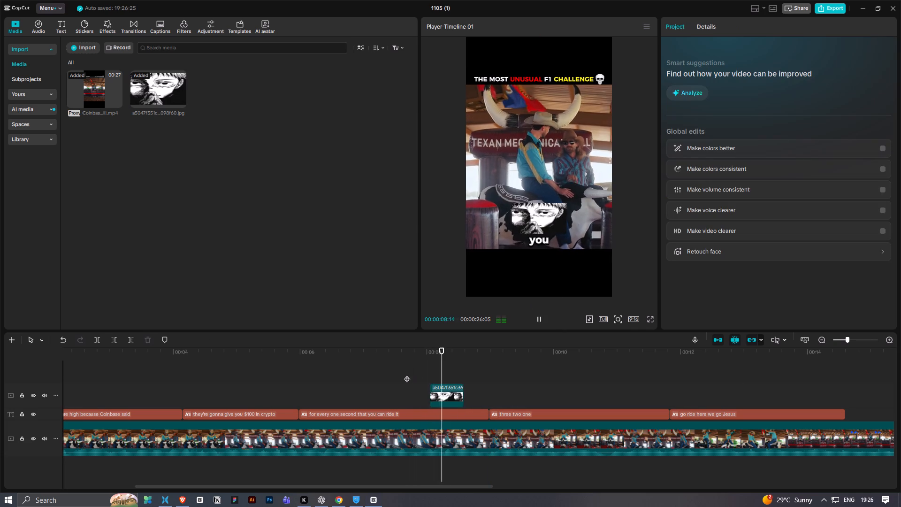
pyautogui.press('space')
pyautogui.click(454, 391)
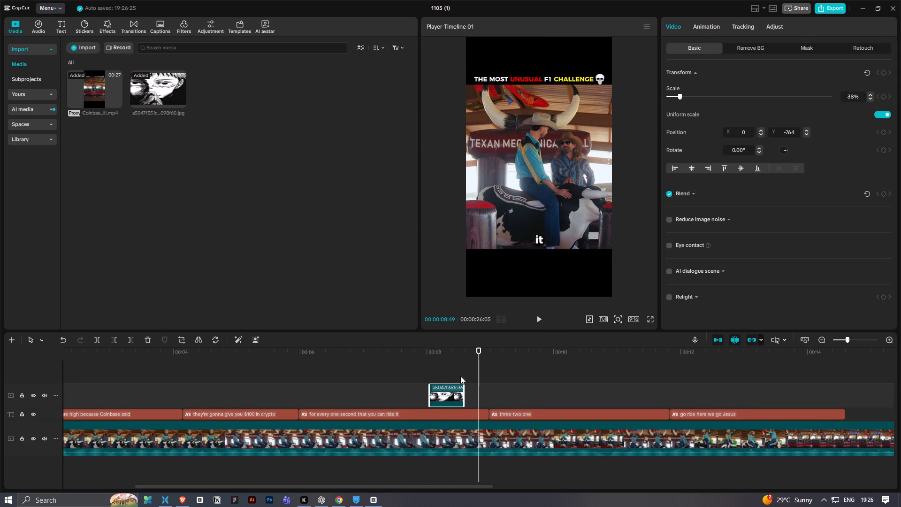
pyautogui.keyDown('ctrl'); pyautogui.scroll(5, 478, 363); pyautogui.keyUp('ctrl')
pyautogui.moveTo(458, 389); pyautogui.dragTo(479, 389)
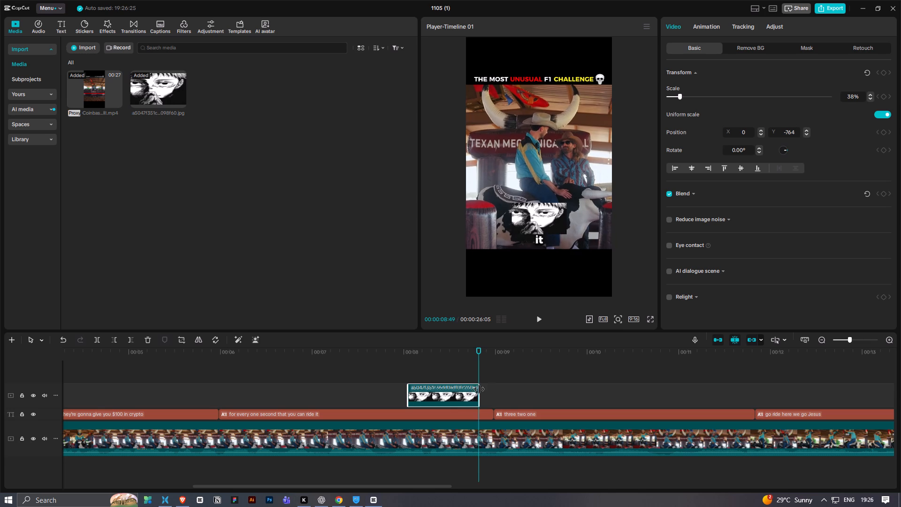
pyautogui.moveTo(479, 389); pyautogui.dragTo(491, 388)
# Play the section around the Yuji overlay several times to check its timing against the captions.
pyautogui.click(424, 359)
pyautogui.press('space')
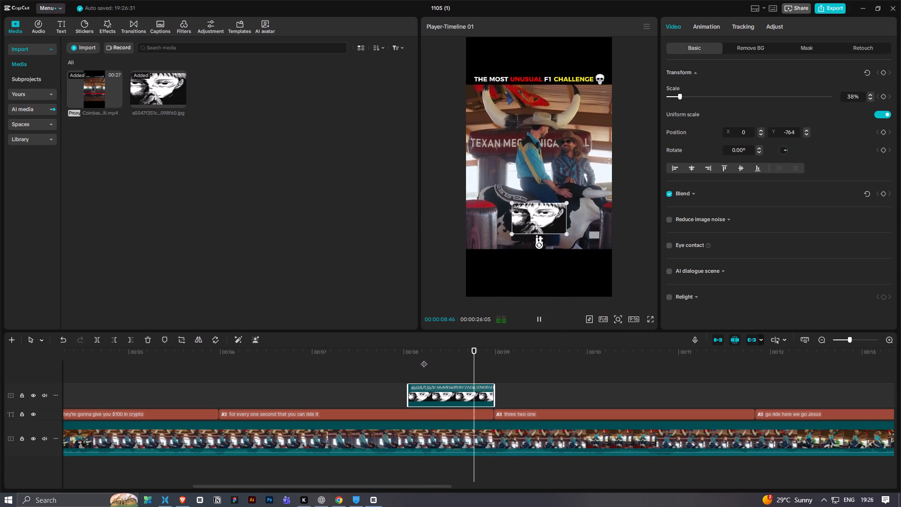
pyautogui.press('space')
pyautogui.click(402, 360)
pyautogui.press('space')
pyautogui.press('space')
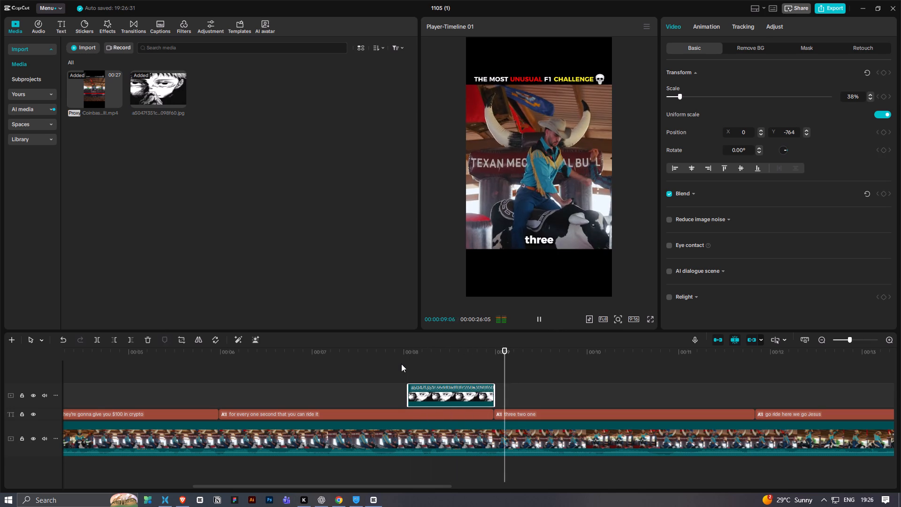
pyautogui.click(409, 371)
pyautogui.press('space')
pyautogui.press('space')
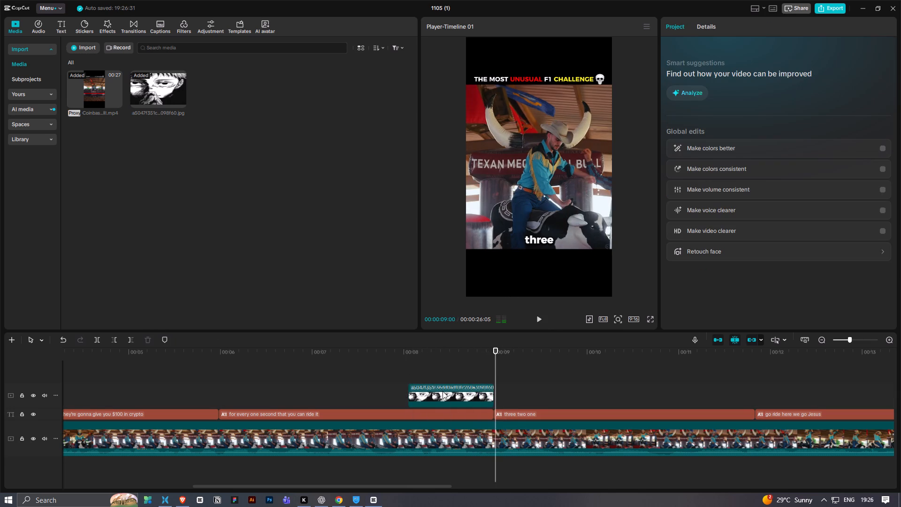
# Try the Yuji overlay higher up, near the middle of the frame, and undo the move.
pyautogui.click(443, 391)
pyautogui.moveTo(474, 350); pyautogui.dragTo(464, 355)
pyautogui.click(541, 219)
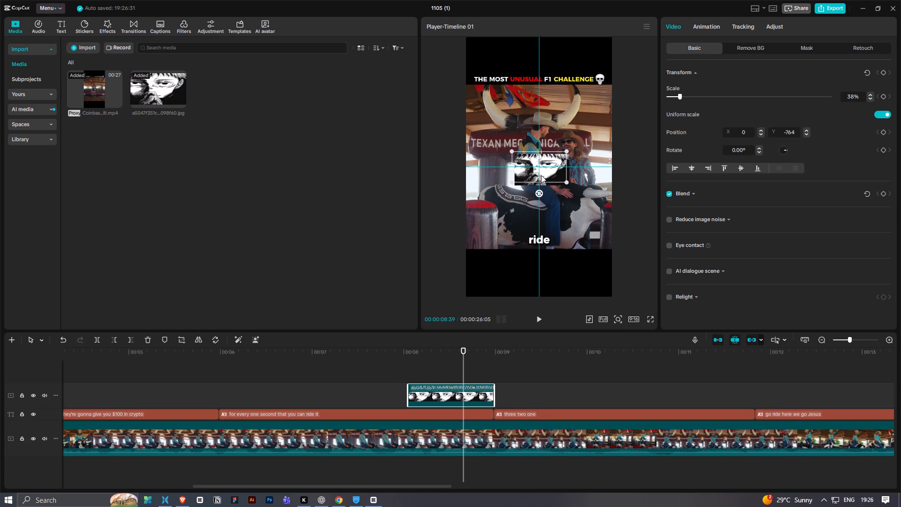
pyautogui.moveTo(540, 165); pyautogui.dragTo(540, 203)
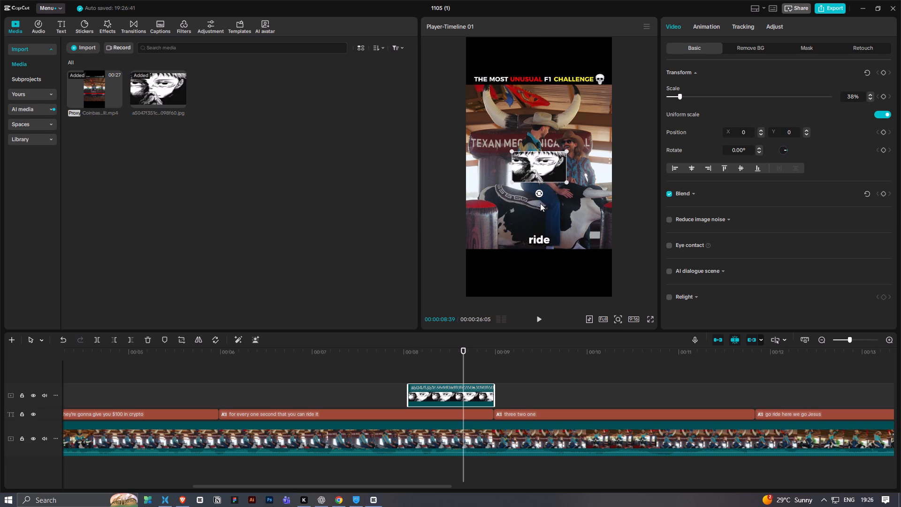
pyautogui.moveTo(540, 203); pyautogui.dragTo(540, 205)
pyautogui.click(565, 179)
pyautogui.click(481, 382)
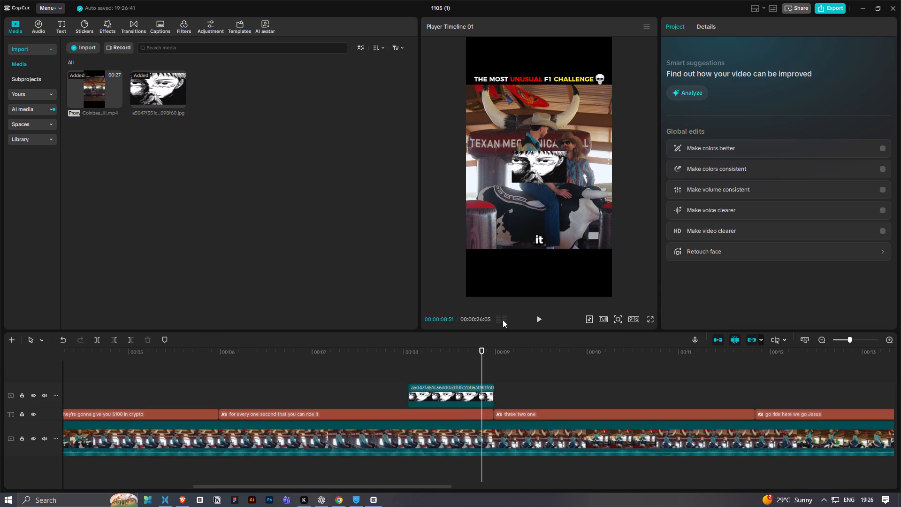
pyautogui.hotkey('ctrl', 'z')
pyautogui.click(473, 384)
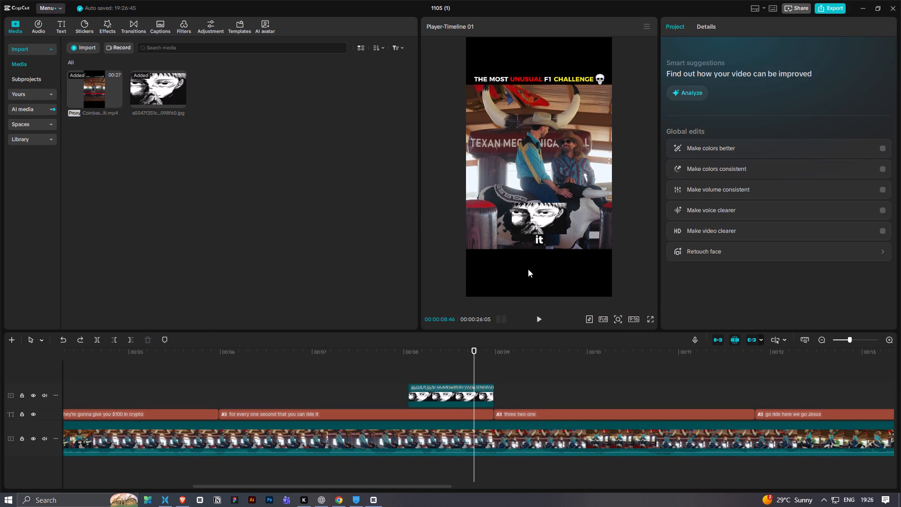
# Enlarge the Yuji overlay to 40% and move it up, centred above the caption text, to Y -573.
pyautogui.click(465, 391)
pyautogui.moveTo(542, 224); pyautogui.dragTo(542, 215)
pyautogui.click(454, 355)
pyautogui.click(460, 391)
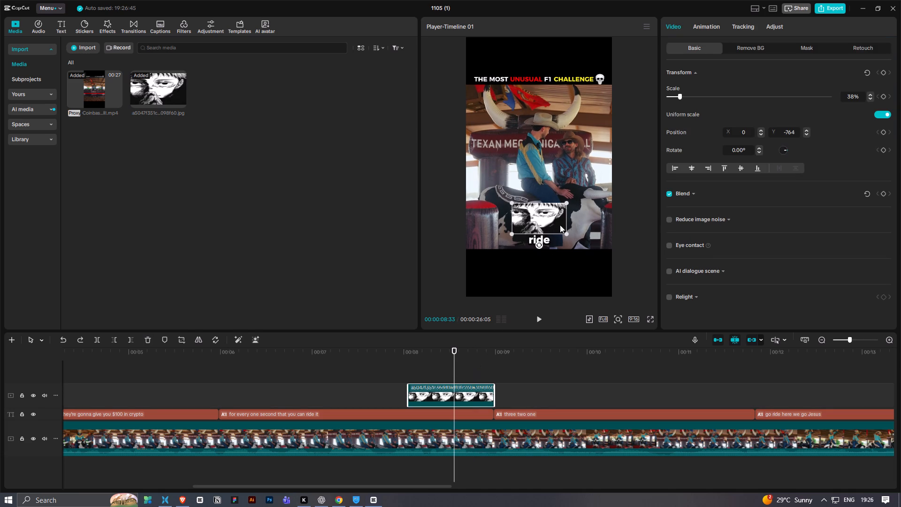
pyautogui.click(566, 234)
pyautogui.moveTo(558, 220); pyautogui.dragTo(558, 212)
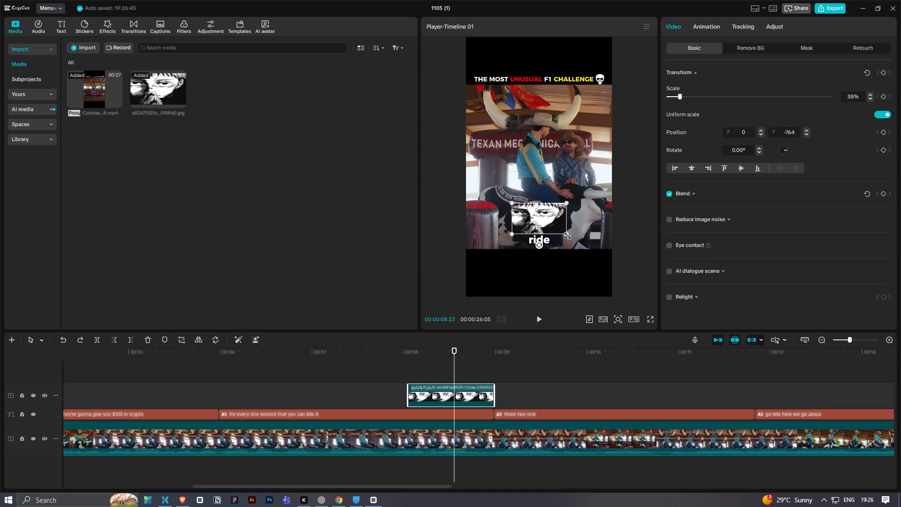
pyautogui.click(565, 234)
pyautogui.moveTo(558, 222); pyautogui.dragTo(557, 209)
pyautogui.moveTo(556, 209); pyautogui.dragTo(556, 215)
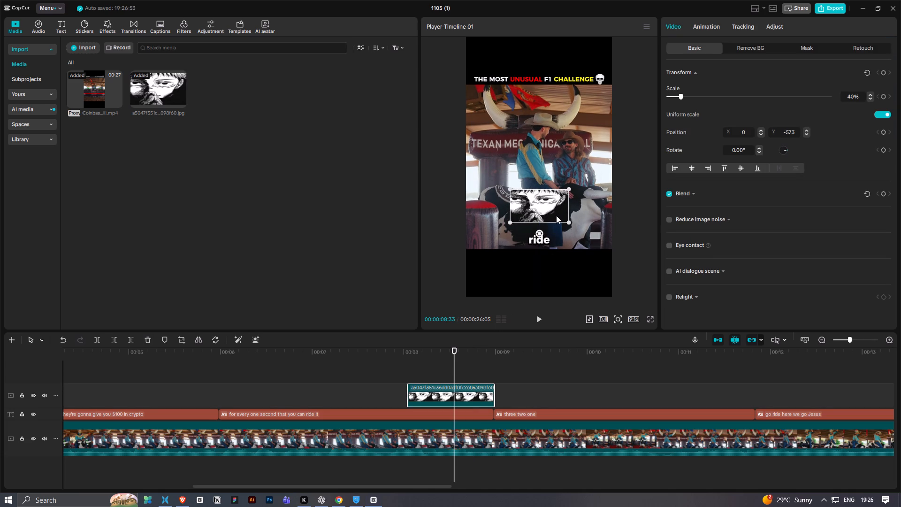
pyautogui.moveTo(556, 215); pyautogui.dragTo(556, 222)
pyautogui.click(443, 370)
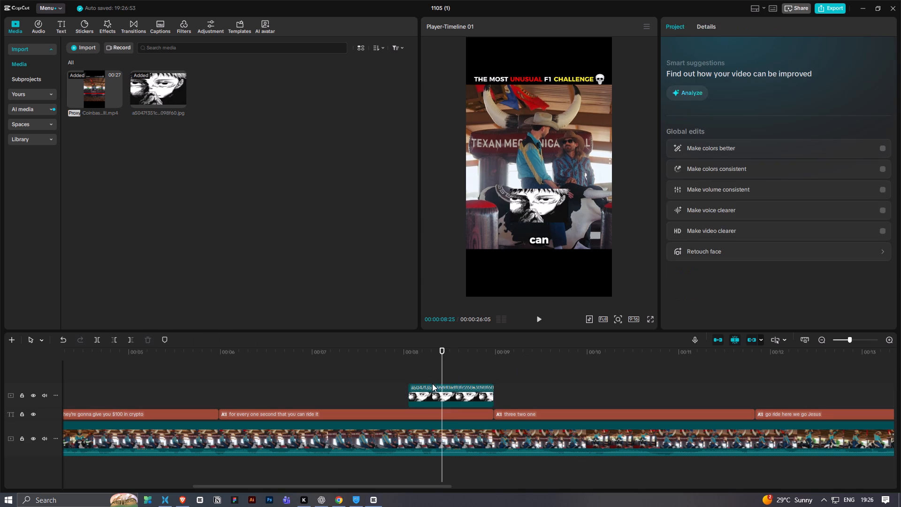
# Add a scale keyframe at the start of the Yuji overlay, at 00:00:08:03, and set its scale to 35%.
pyautogui.click(434, 385)
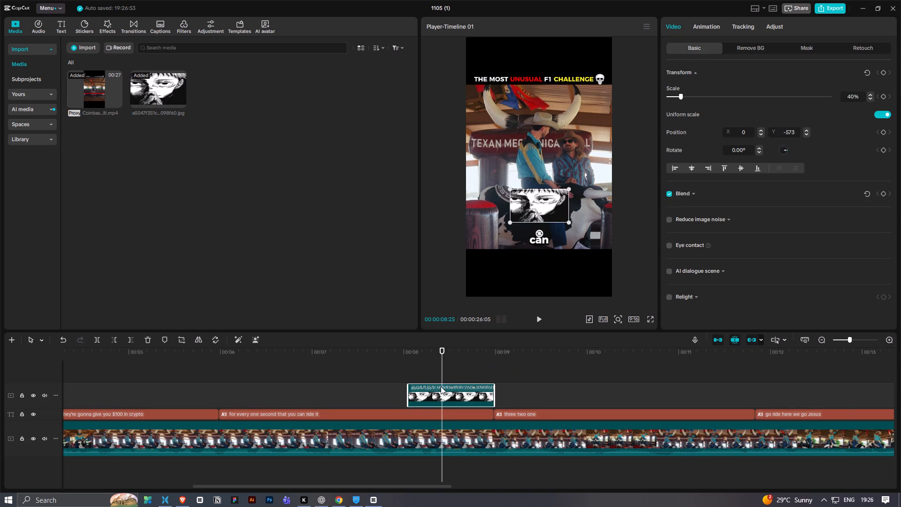
pyautogui.keyDown('ctrl'); pyautogui.scroll(4, 441, 386); pyautogui.keyUp('ctrl')
pyautogui.moveTo(443, 353); pyautogui.dragTo(398, 374)
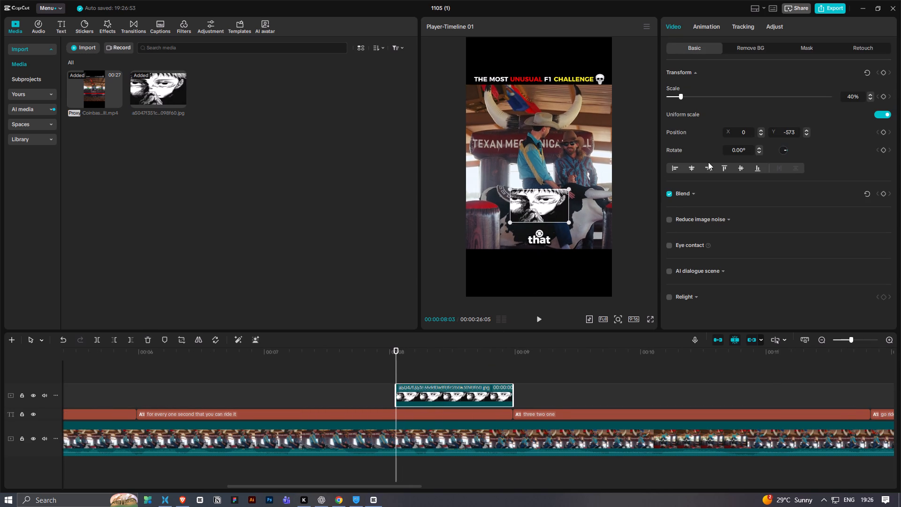
pyautogui.click(884, 97)
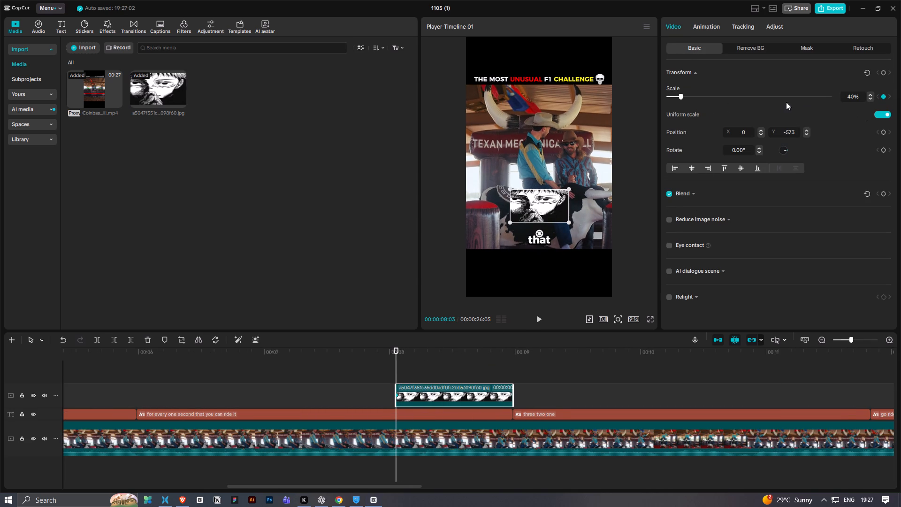
pyautogui.tripleClick(870, 98)
pyautogui.doubleClick(870, 98)
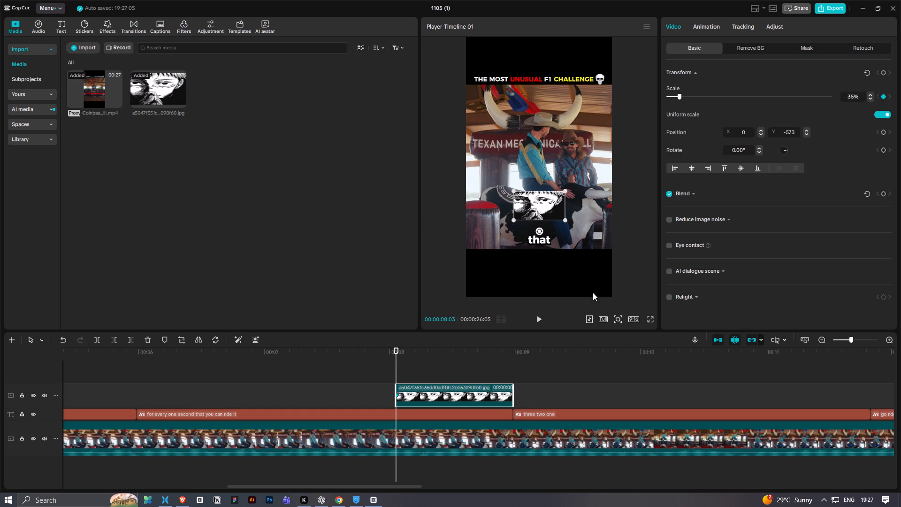
# Add a scale keyframe of 40% at the end of the Yuji overlay, at 00:00:08:59, and play back the zoom.
pyautogui.moveTo(482, 352); pyautogui.dragTo(514, 350)
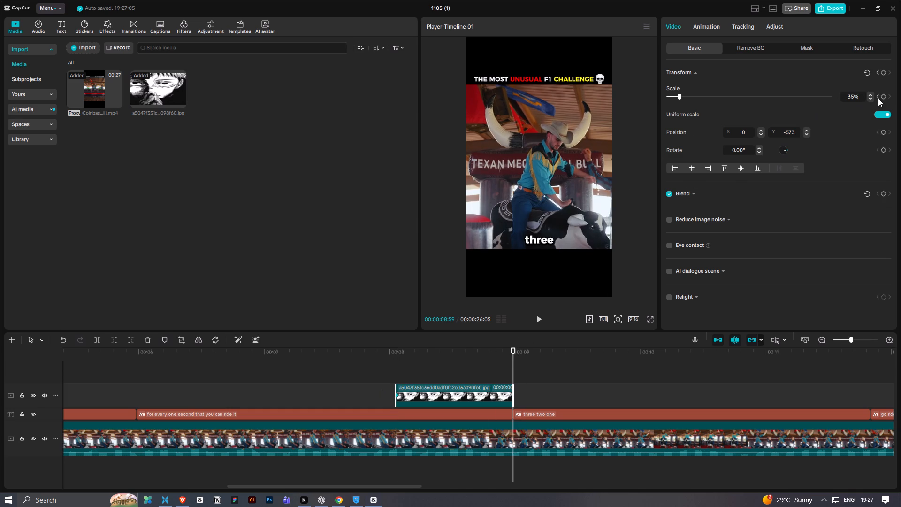
pyautogui.click(882, 98)
pyautogui.tripleClick(869, 92)
pyautogui.doubleClick(869, 93)
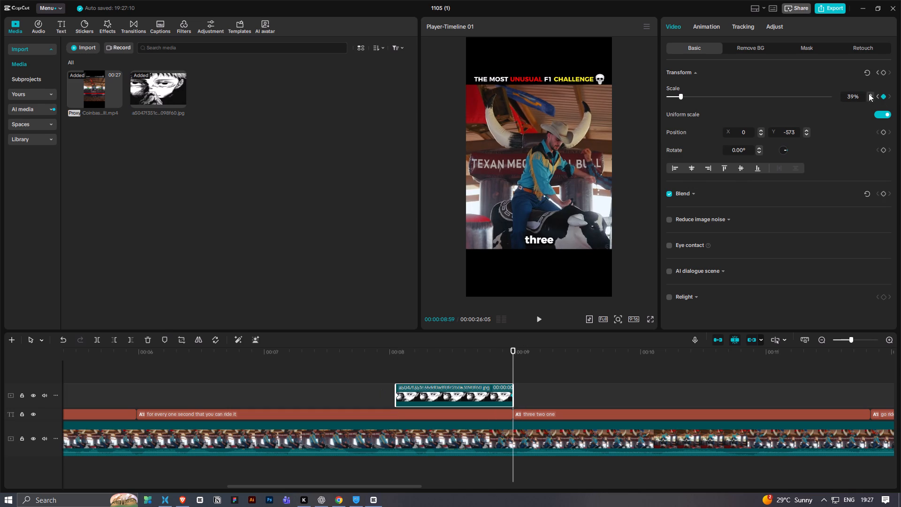
pyautogui.click(869, 93)
pyautogui.click(348, 398)
pyautogui.press('space')
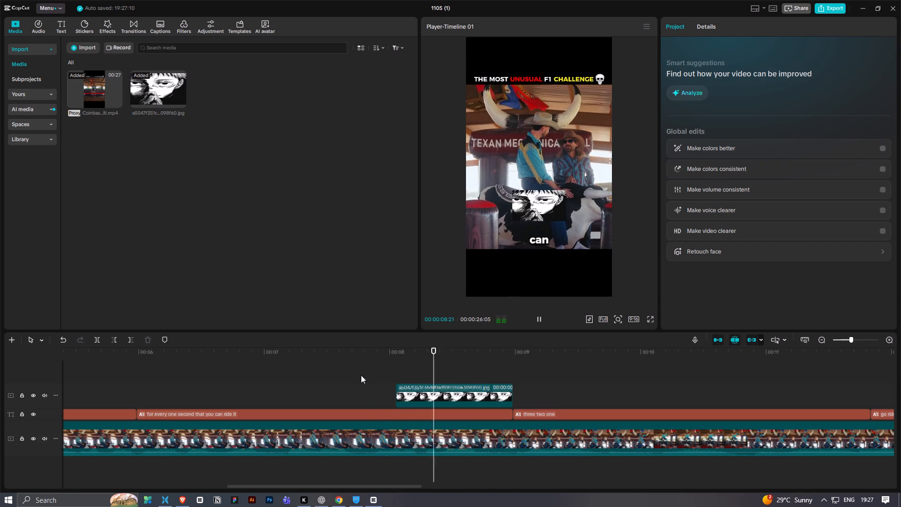
pyautogui.press('space')
# Lower the Yuji overlay so it sits horizontally centred directly above the caption text, playing it back to check the placement.
pyautogui.click(432, 394)
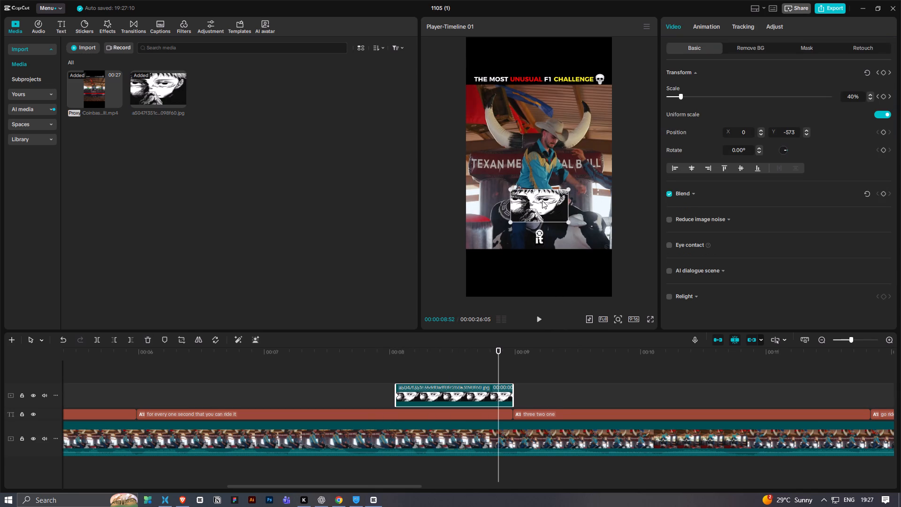
pyautogui.moveTo(542, 200); pyautogui.dragTo(543, 209)
pyautogui.click(321, 369)
pyautogui.press('space')
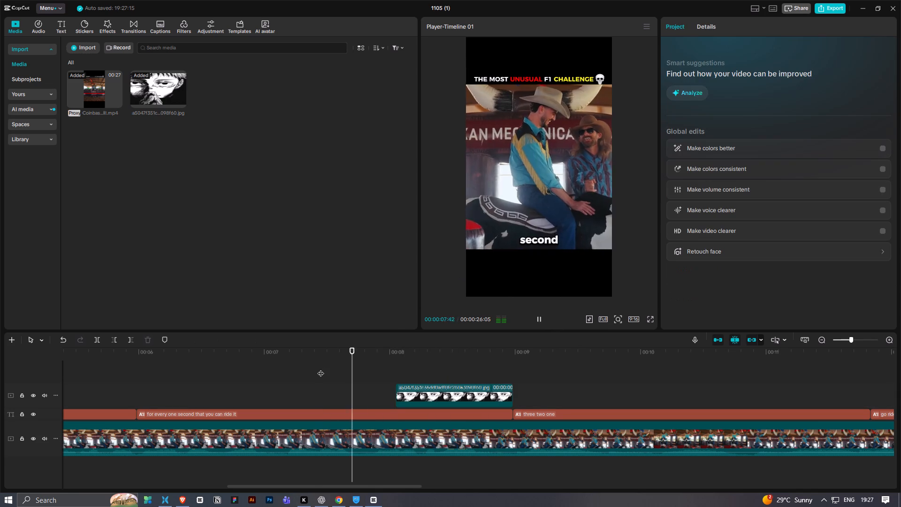
pyautogui.press('space')
pyautogui.keyDown('ctrl'); pyautogui.scroll(-4, 321, 369); pyautogui.keyUp('ctrl')
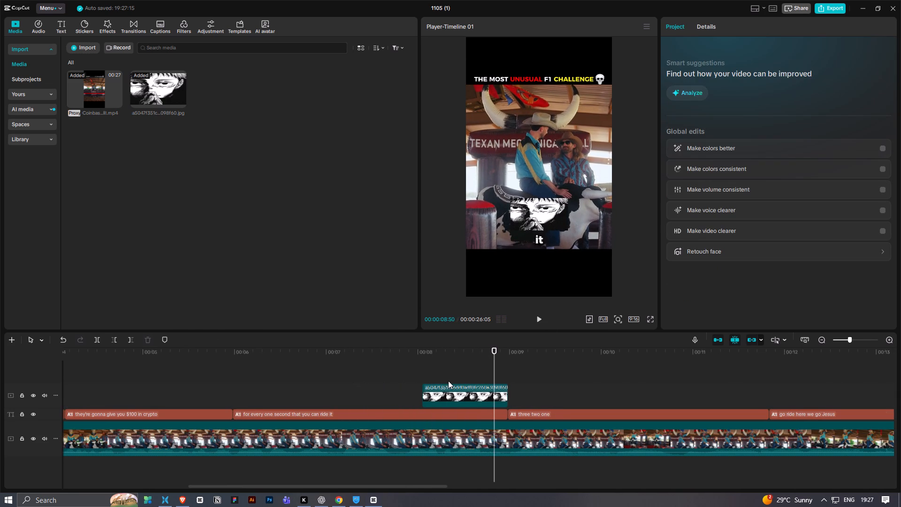
pyautogui.click(448, 381)
pyautogui.click(464, 395)
pyautogui.click(555, 203)
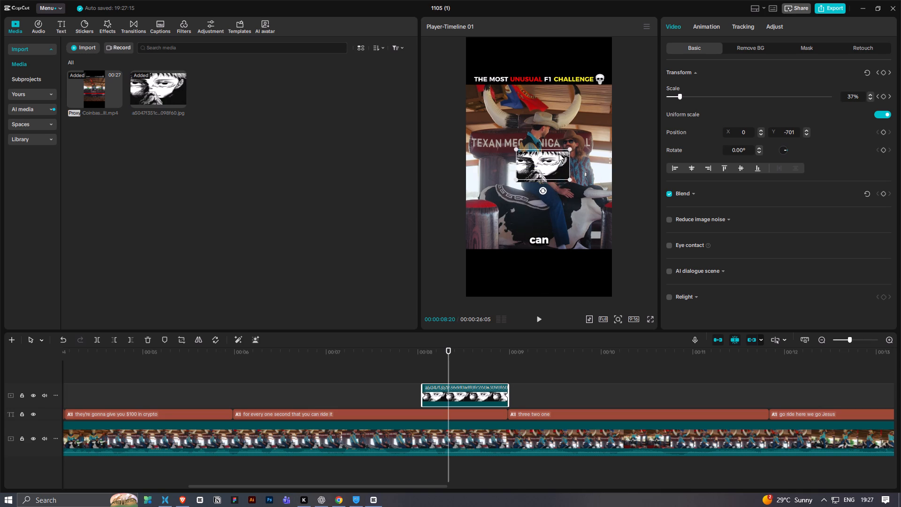
pyautogui.click(556, 209)
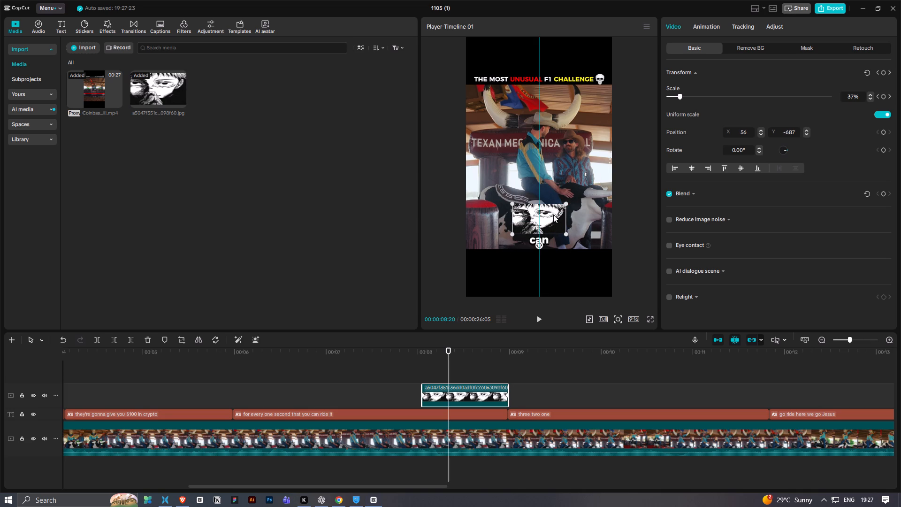
pyautogui.click(420, 375)
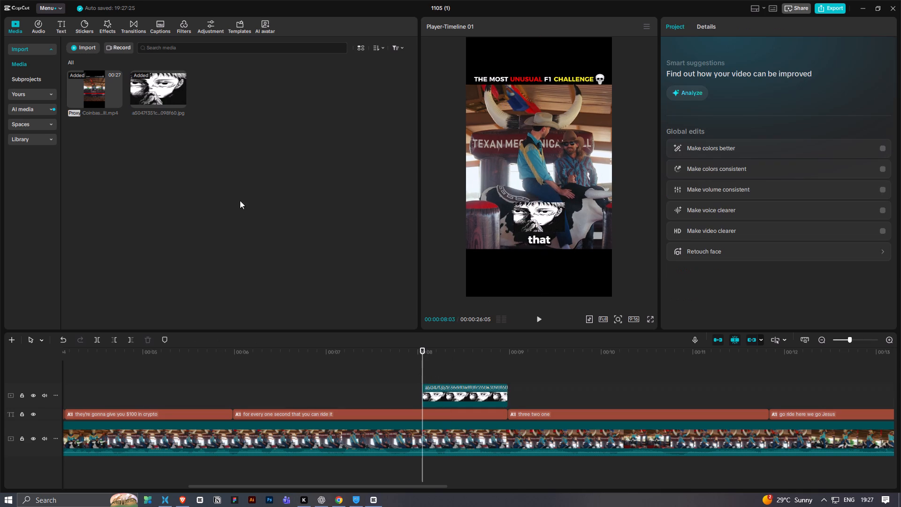
# Import the LOL AIDO folder from the Music folder in File Pilot into the CapCut project media and open it.
pyautogui.click(72, 63)
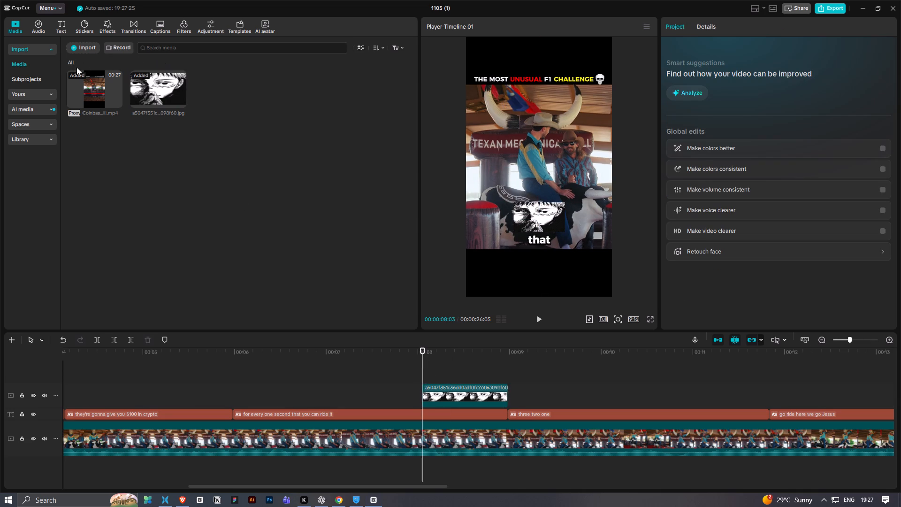
pyautogui.click(71, 66)
pyautogui.click(168, 493)
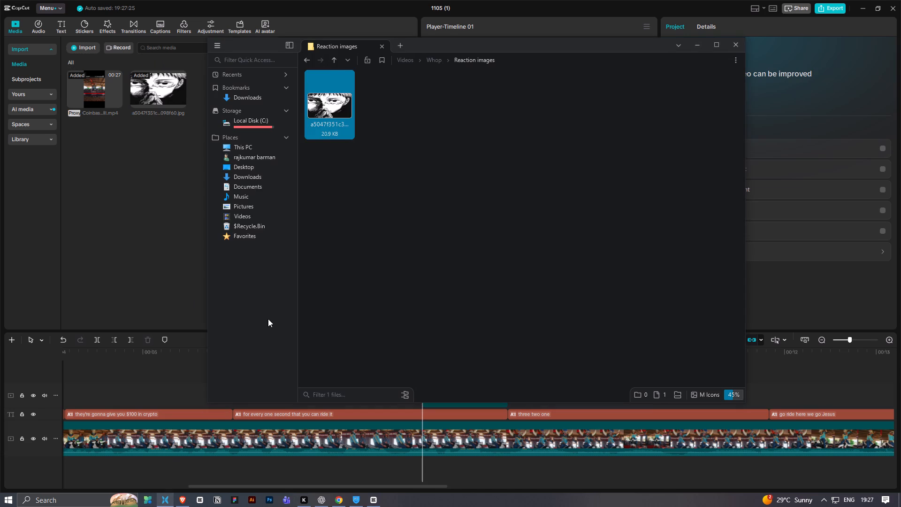
pyautogui.click(333, 65)
pyautogui.click(262, 201)
pyautogui.click(266, 194)
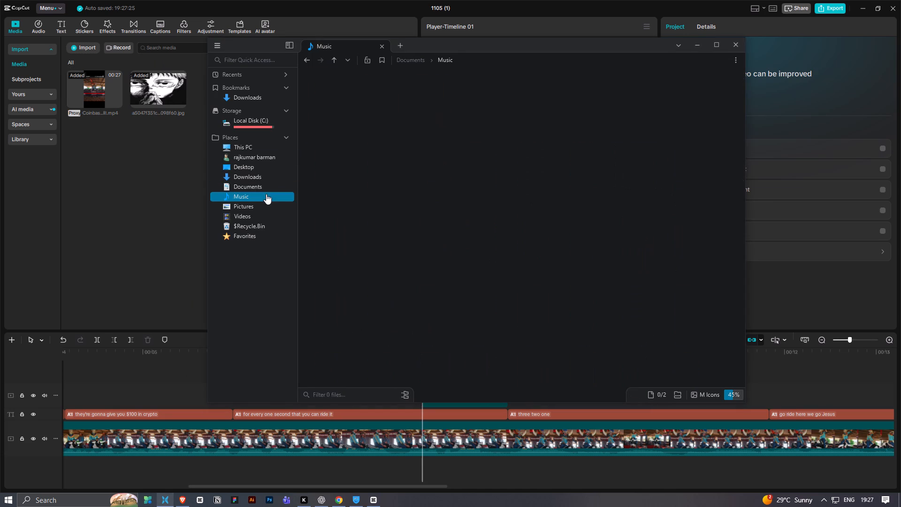
pyautogui.moveTo(359, 111); pyautogui.dragTo(163, 186)
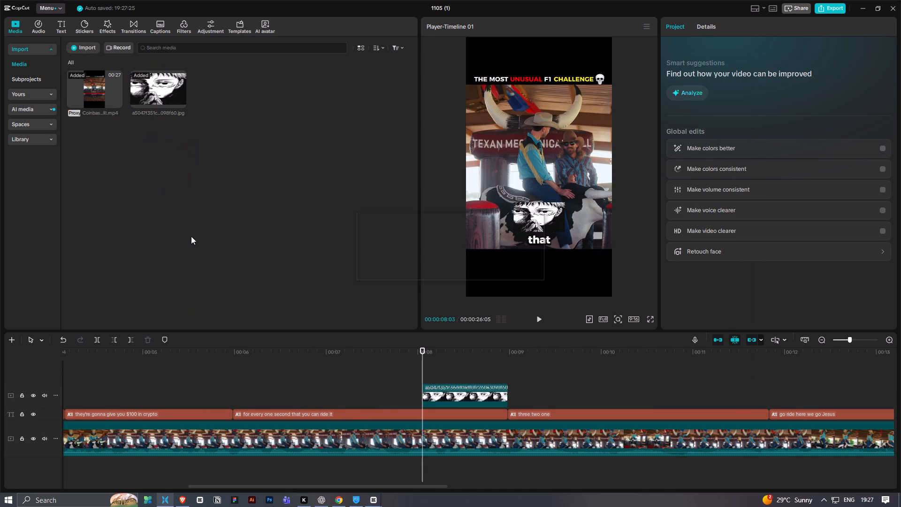
pyautogui.moveTo(275, 246); pyautogui.dragTo(275, 240)
pyautogui.doubleClick(224, 105)
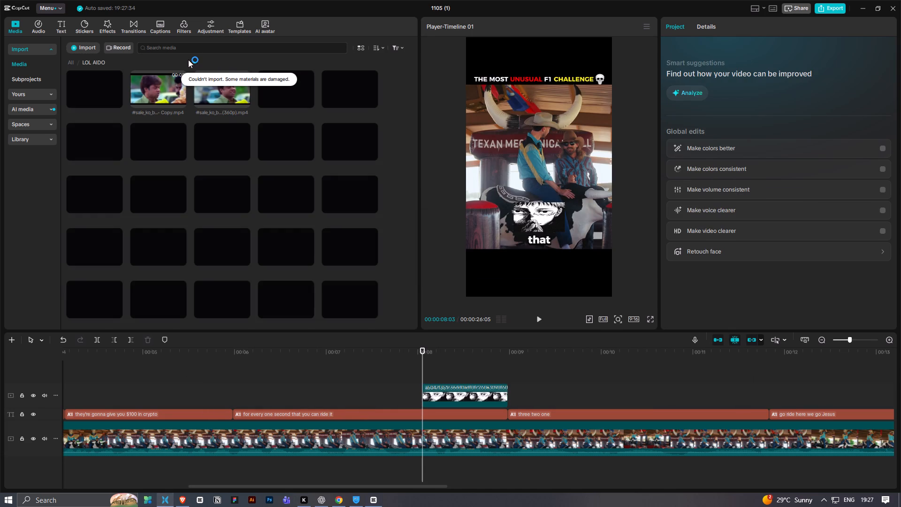
# Search the project media for "horror".
pyautogui.click(183, 50)
pyautogui.write('horror')
pyautogui.press('Return')
pyautogui.press('BackSpace')
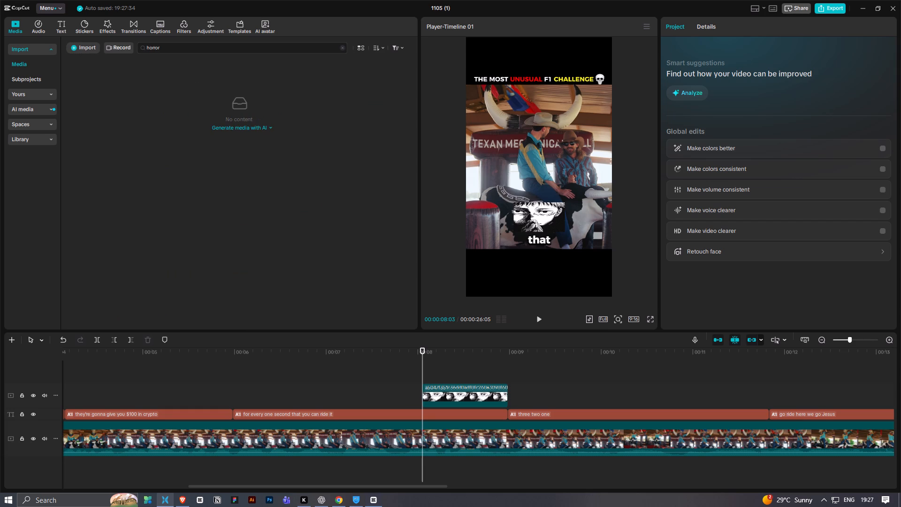
pyautogui.click(175, 163)
pyautogui.click(243, 45)
pyautogui.click(79, 74)
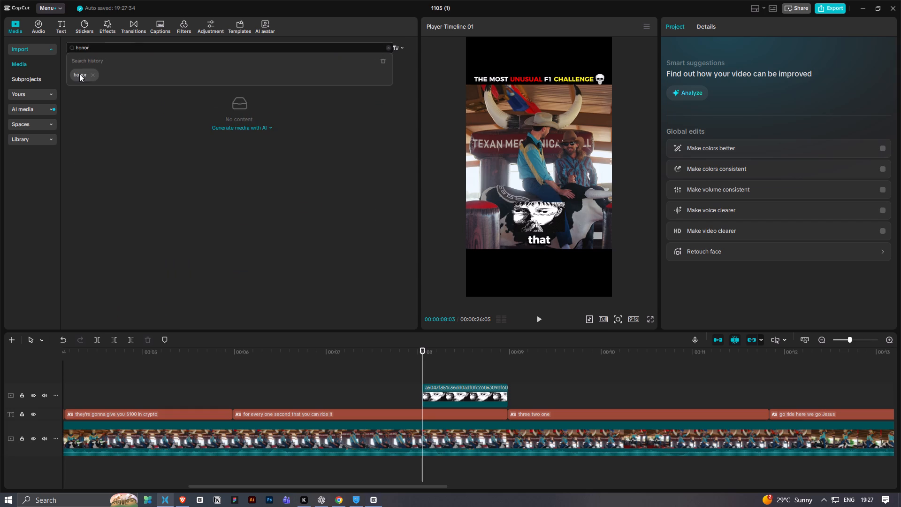
pyautogui.click(237, 47)
# Search the project media for "cree" instead and filter the results to audio only.
pyautogui.press('BackSpace')
pyautogui.press('BackSpace')
pyautogui.press('BackSpace')
pyautogui.press('BackSpace')
pyautogui.press('BackSpace')
pyautogui.press('BackSpace')
pyautogui.press('BackSpace')
pyautogui.write('cree')
pyautogui.press('Return')
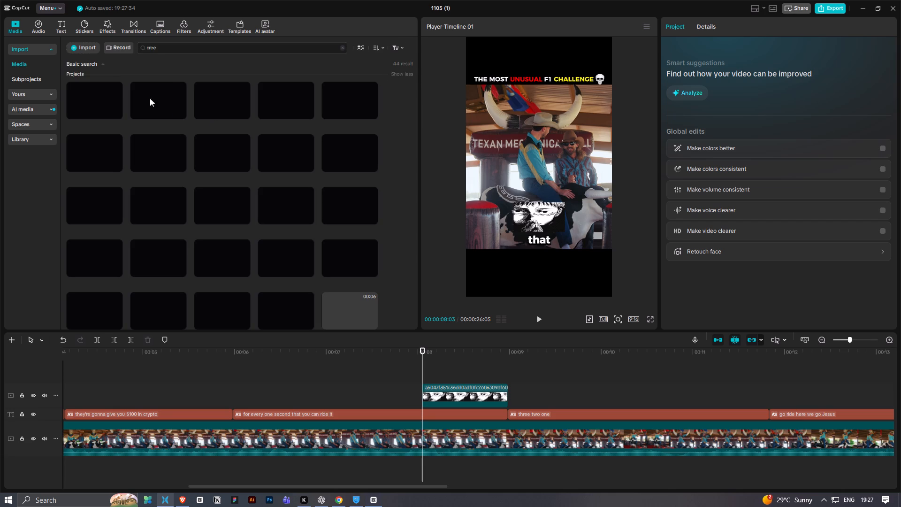
pyautogui.click(401, 46)
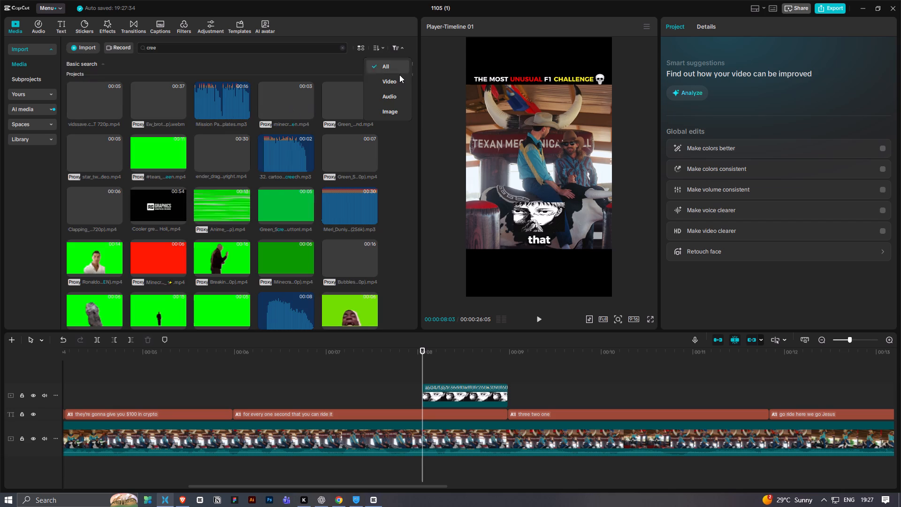
pyautogui.click(397, 93)
# Preview the filtered audio files, including the creepy suspense and creeky door closing sounds, to find a suitable effect.
pyautogui.click(93, 98)
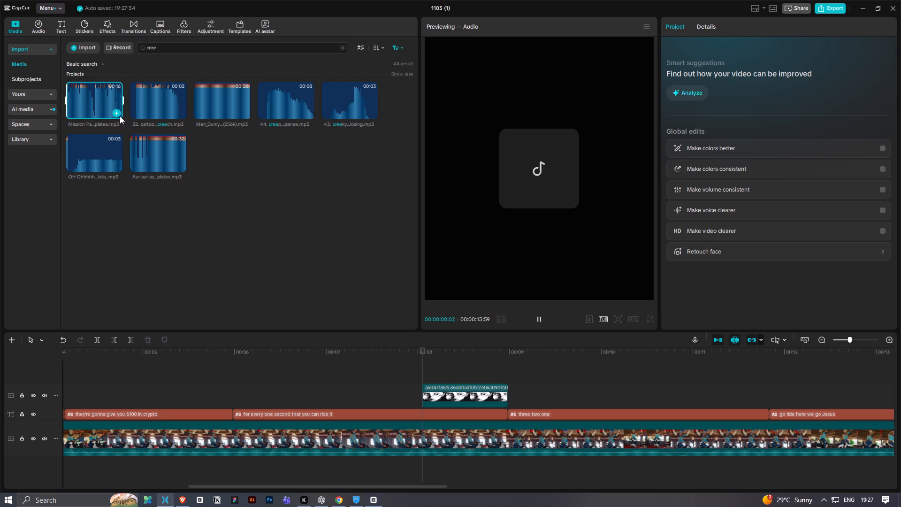
pyautogui.click(108, 151)
pyautogui.click(163, 102)
pyautogui.click(229, 100)
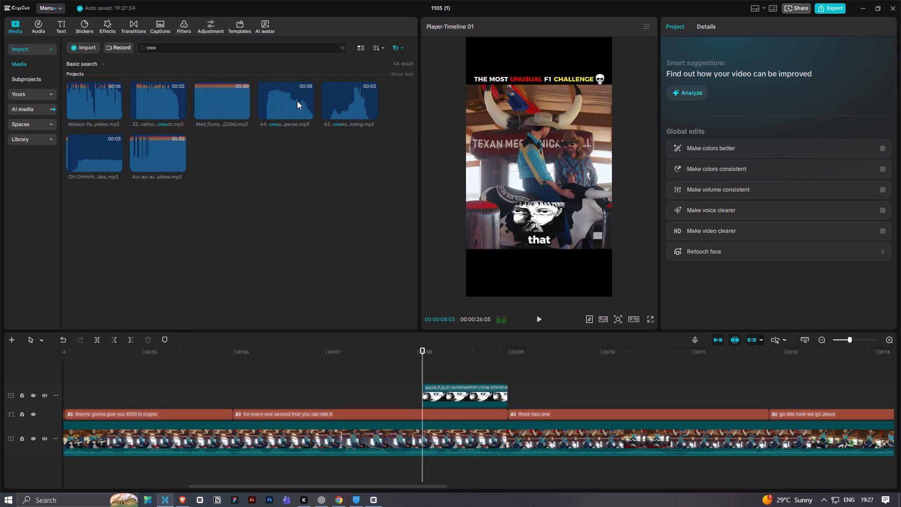
pyautogui.click(295, 104)
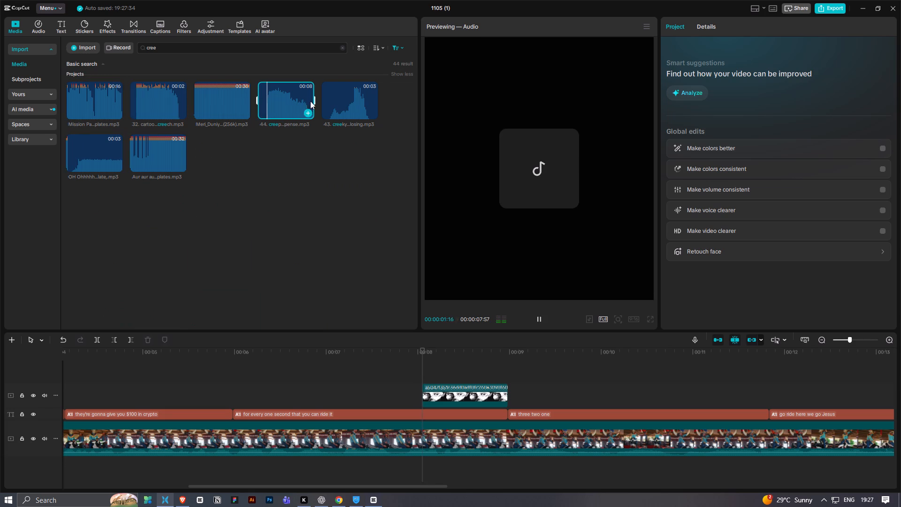
pyautogui.click(343, 97)
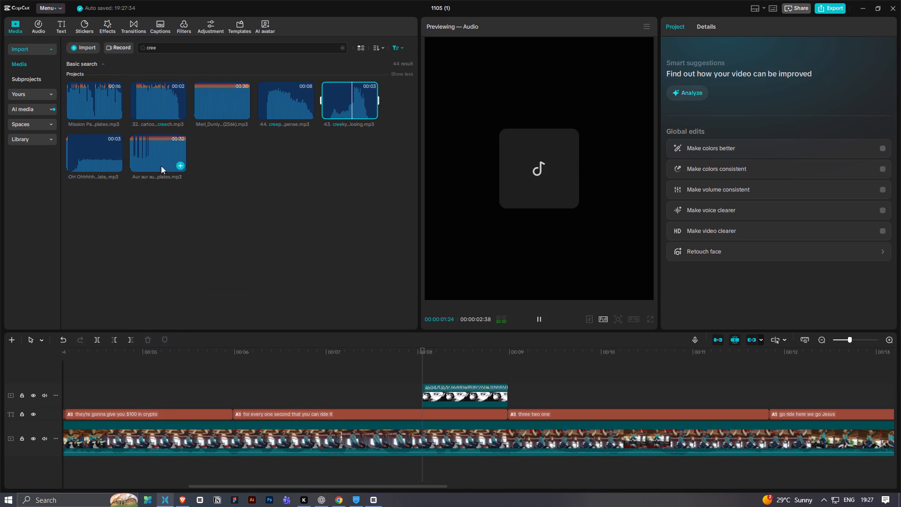
pyautogui.click(161, 166)
# Add "43. creeky door closing.mp3" to the timeline just before the Yuji overlay and trim its start to about 9 seconds.
pyautogui.moveTo(342, 104); pyautogui.dragTo(353, 335)
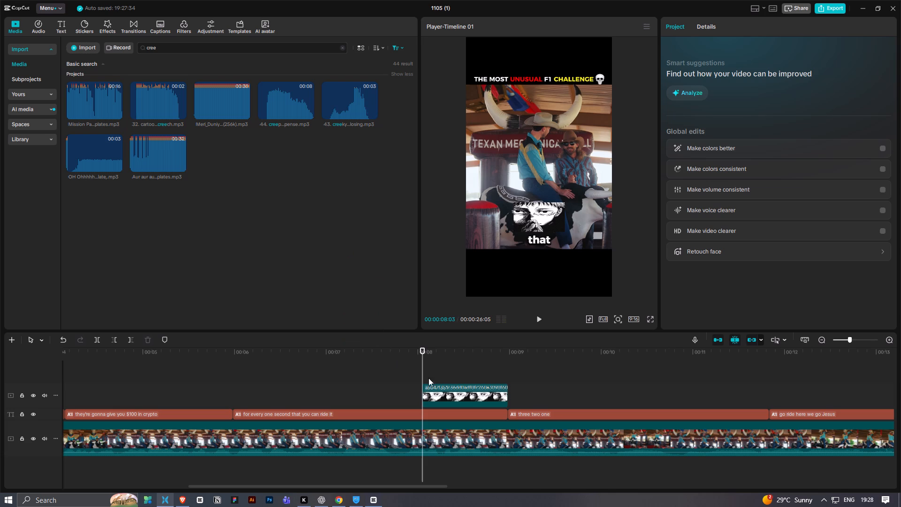
pyautogui.keyDown('ctrl'); pyautogui.scroll(1, 473, 411); pyautogui.keyUp('ctrl')
pyautogui.moveTo(352, 103); pyautogui.dragTo(411, 369)
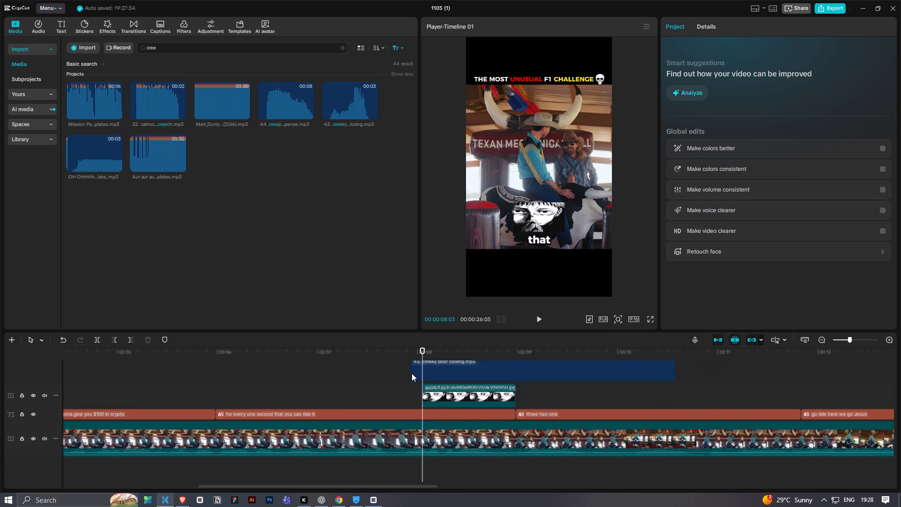
pyautogui.keyDown('ctrl'); pyautogui.scroll(1, 463, 413); pyautogui.keyUp('ctrl')
pyautogui.moveTo(411, 479); pyautogui.dragTo(533, 475)
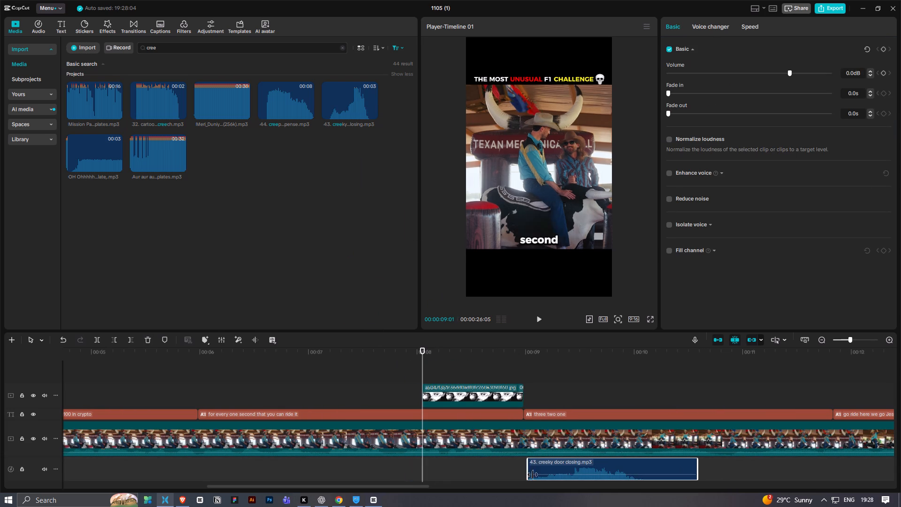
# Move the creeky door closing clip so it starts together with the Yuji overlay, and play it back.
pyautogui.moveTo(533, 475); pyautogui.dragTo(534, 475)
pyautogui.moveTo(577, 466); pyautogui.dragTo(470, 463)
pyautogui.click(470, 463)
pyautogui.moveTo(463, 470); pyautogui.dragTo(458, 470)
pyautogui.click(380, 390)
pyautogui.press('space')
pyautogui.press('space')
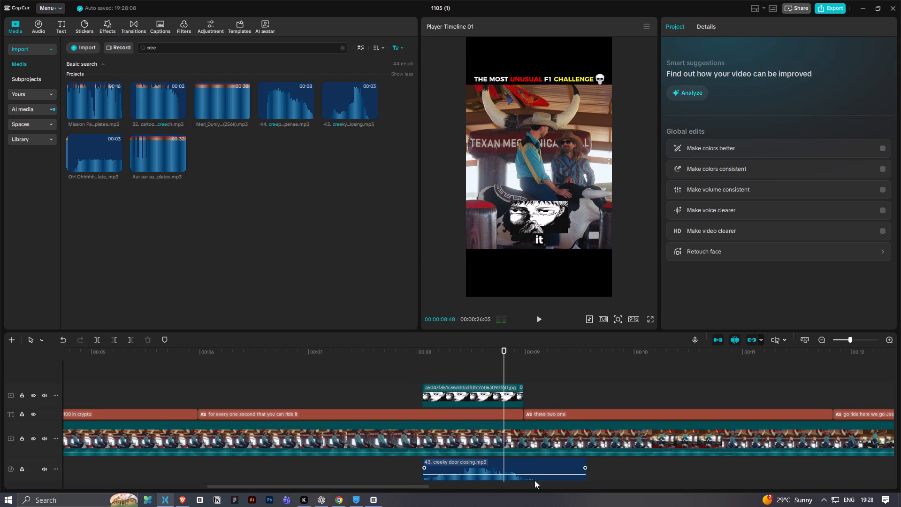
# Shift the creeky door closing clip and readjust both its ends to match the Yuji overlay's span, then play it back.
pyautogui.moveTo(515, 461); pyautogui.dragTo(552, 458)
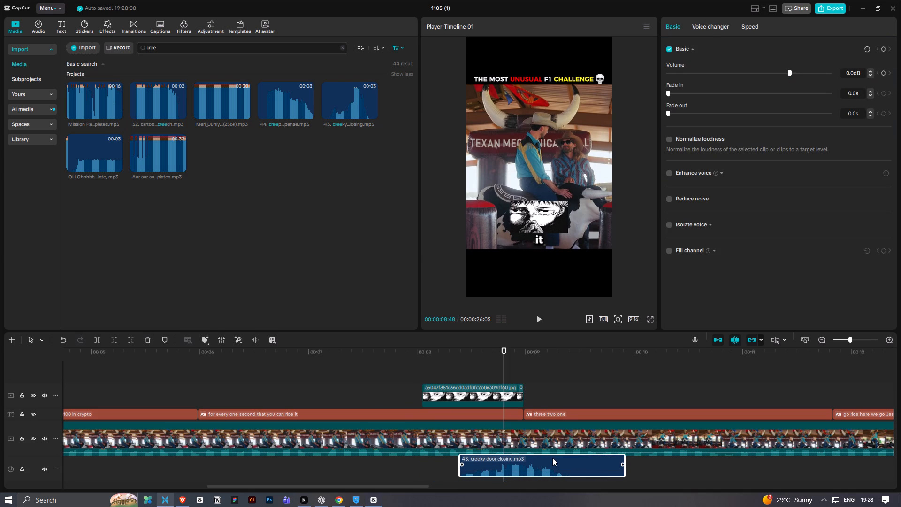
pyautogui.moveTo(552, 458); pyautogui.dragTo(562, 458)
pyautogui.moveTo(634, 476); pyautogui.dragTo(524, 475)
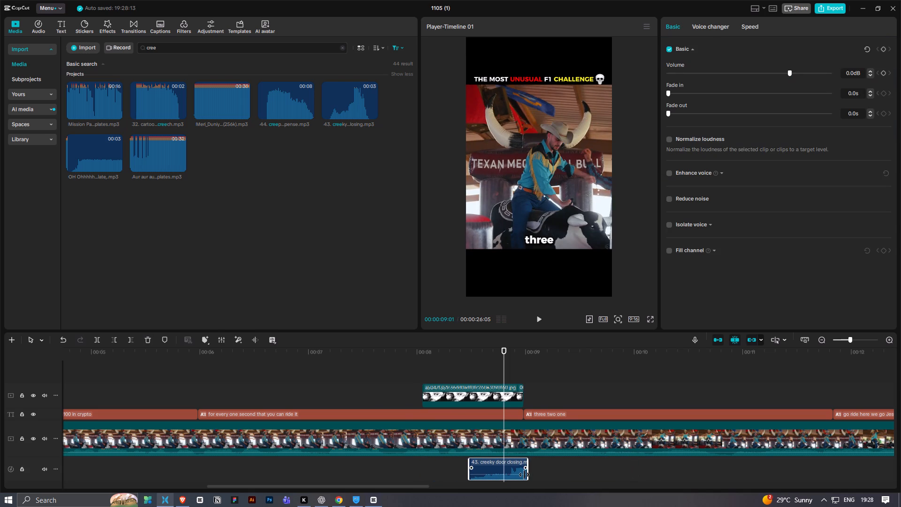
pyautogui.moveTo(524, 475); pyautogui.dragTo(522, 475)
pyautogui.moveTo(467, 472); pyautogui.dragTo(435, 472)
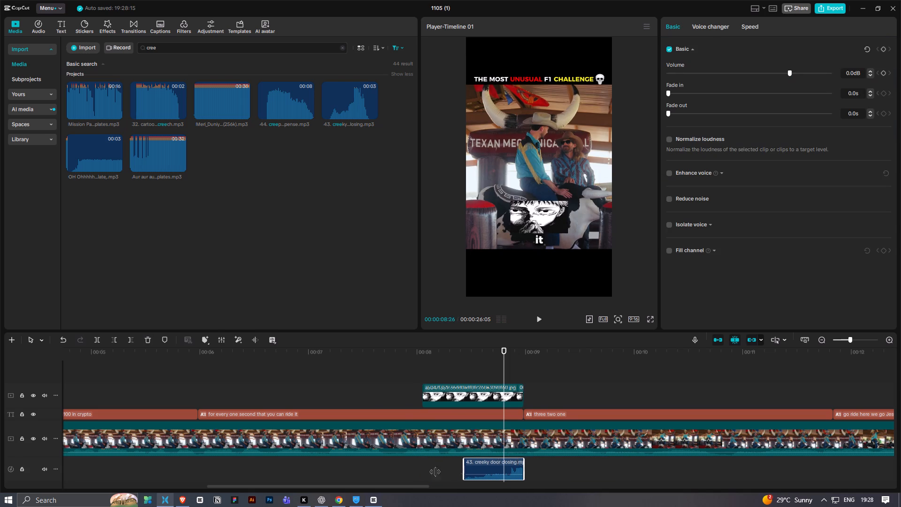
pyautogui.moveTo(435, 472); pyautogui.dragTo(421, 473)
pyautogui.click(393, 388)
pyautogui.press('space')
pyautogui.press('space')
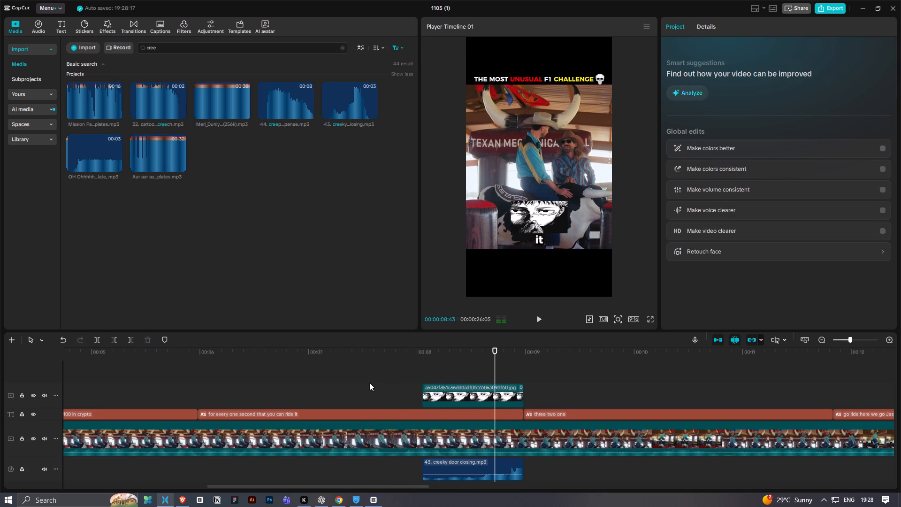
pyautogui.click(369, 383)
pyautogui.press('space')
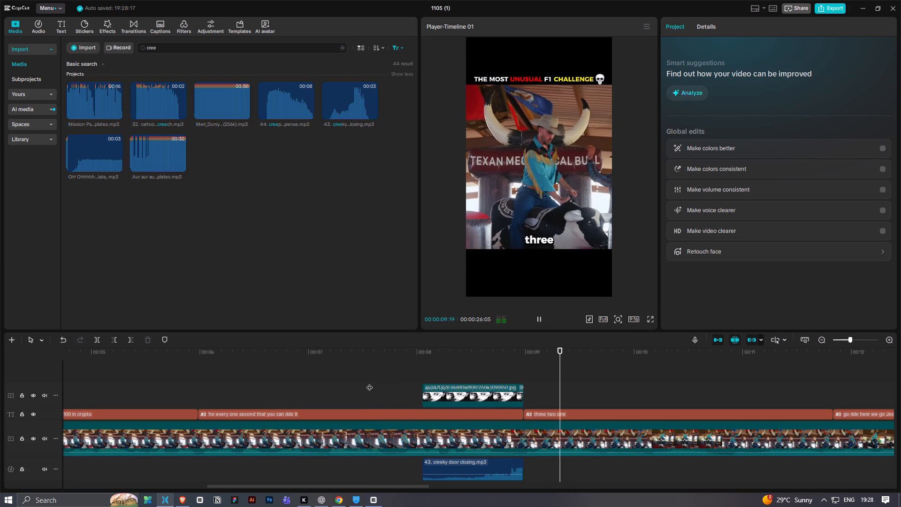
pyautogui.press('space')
# Delete the creeky door closing clip from the timeline.
pyautogui.click(466, 466)
pyautogui.press('BackSpace')
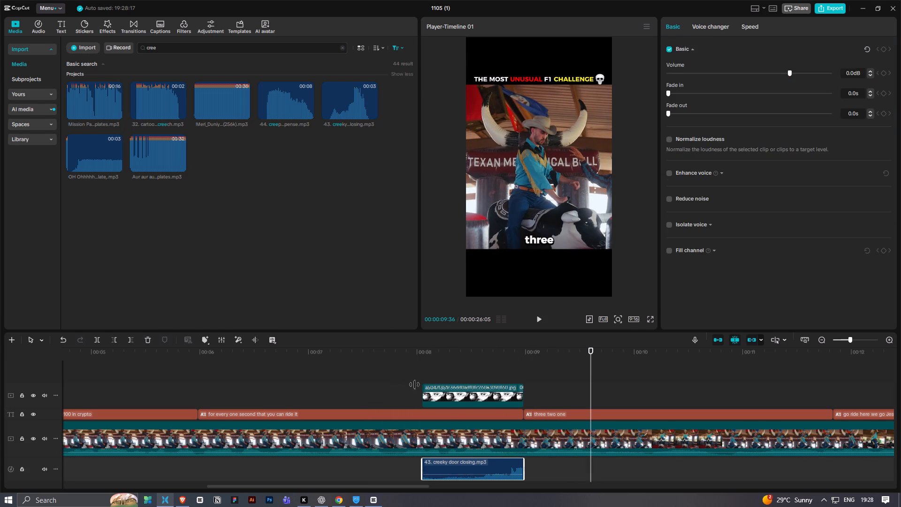
# Search the project media for "kit".
pyautogui.click(182, 53)
pyautogui.hotkey('ctrl', 'a')
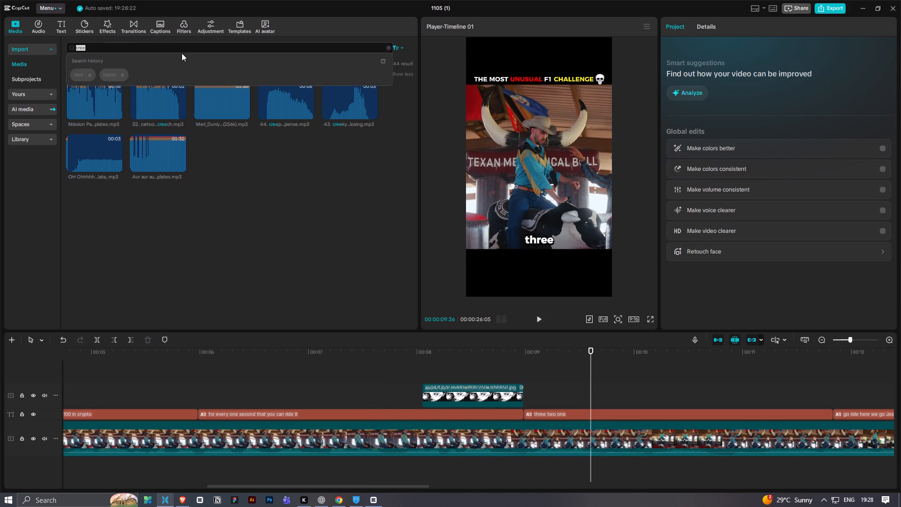
pyautogui.write('funn')
pyautogui.press('BackSpace')
pyautogui.press('BackSpace')
pyautogui.press('BackSpace')
pyautogui.press('BackSpace')
pyautogui.press('BackSpace')
pyautogui.write('kit')
pyautogui.press('Return')
# Preview the matching audio files, including the Hell's Kitchen dramatic sound, to find a suitable effect.
pyautogui.click(149, 107)
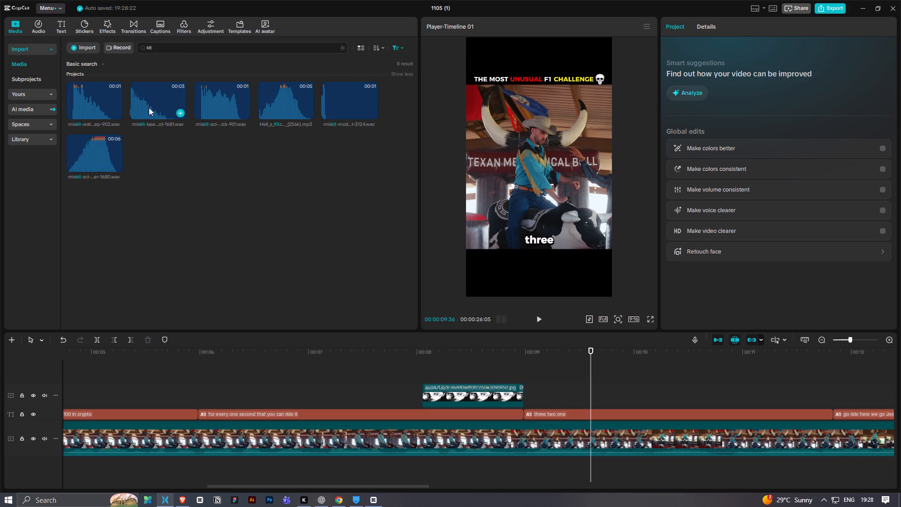
pyautogui.click(75, 100)
pyautogui.click(97, 151)
pyautogui.click(217, 111)
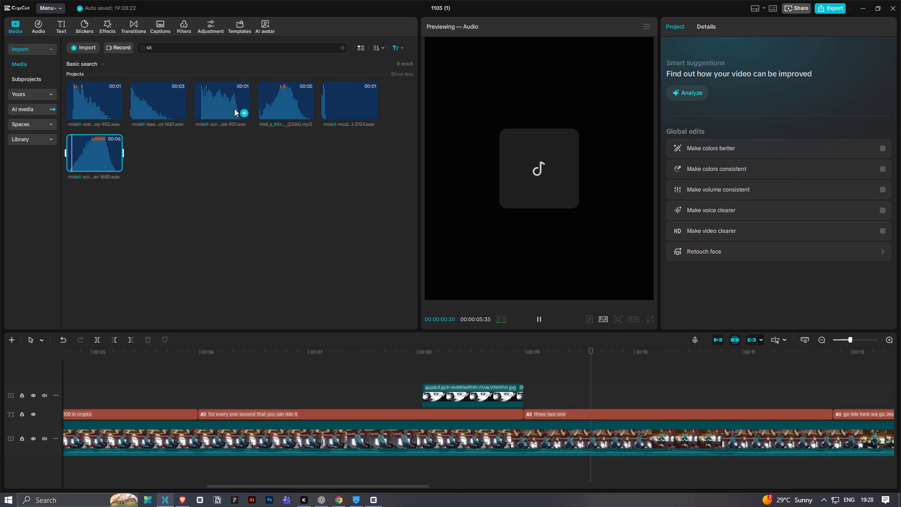
pyautogui.click(293, 108)
pyautogui.click(291, 104)
# Add the Hell's Kitchen waterphone effect below the Yuji overlay, trim both ends to match the overlay's span, and play it back.
pyautogui.moveTo(290, 104); pyautogui.dragTo(287, 190)
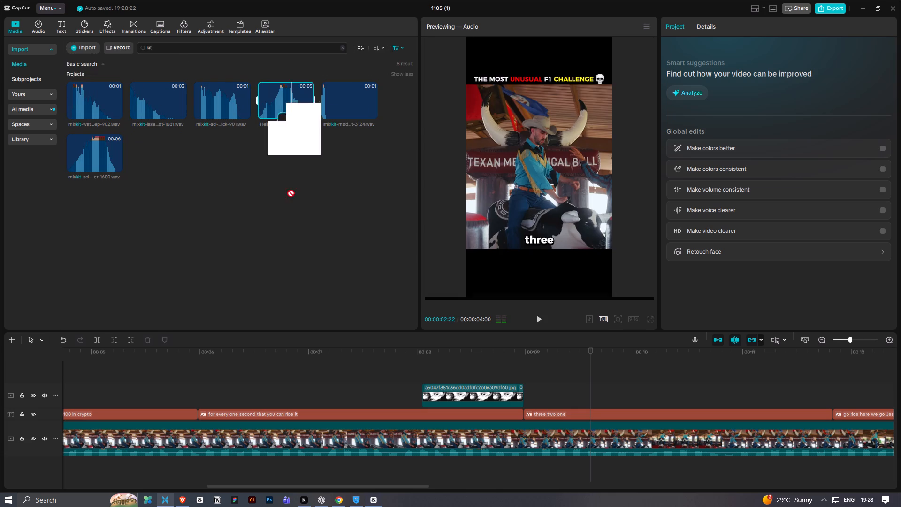
pyautogui.moveTo(287, 190); pyautogui.dragTo(418, 457)
pyautogui.moveTo(475, 463); pyautogui.dragTo(443, 464)
pyautogui.moveTo(387, 477); pyautogui.dragTo(426, 479)
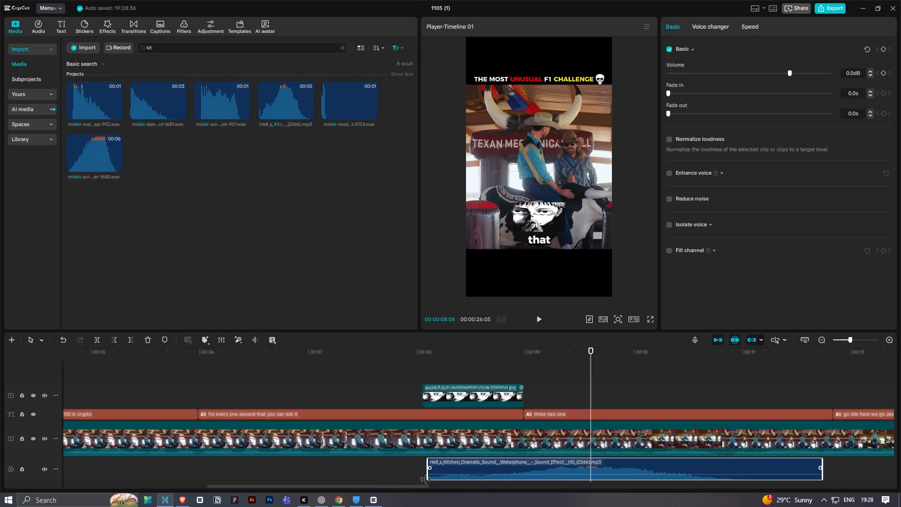
pyautogui.moveTo(426, 479); pyautogui.dragTo(425, 480)
pyautogui.moveTo(825, 476); pyautogui.dragTo(688, 488)
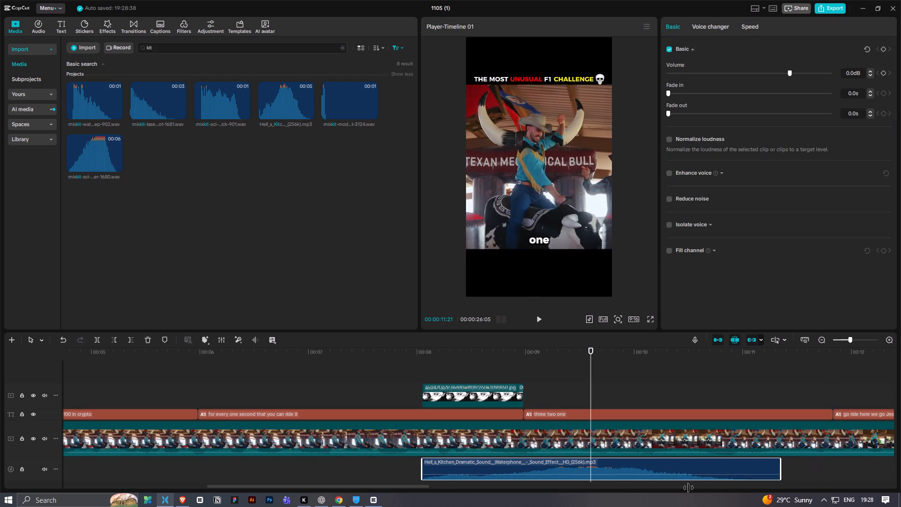
pyautogui.moveTo(688, 488); pyautogui.dragTo(526, 492)
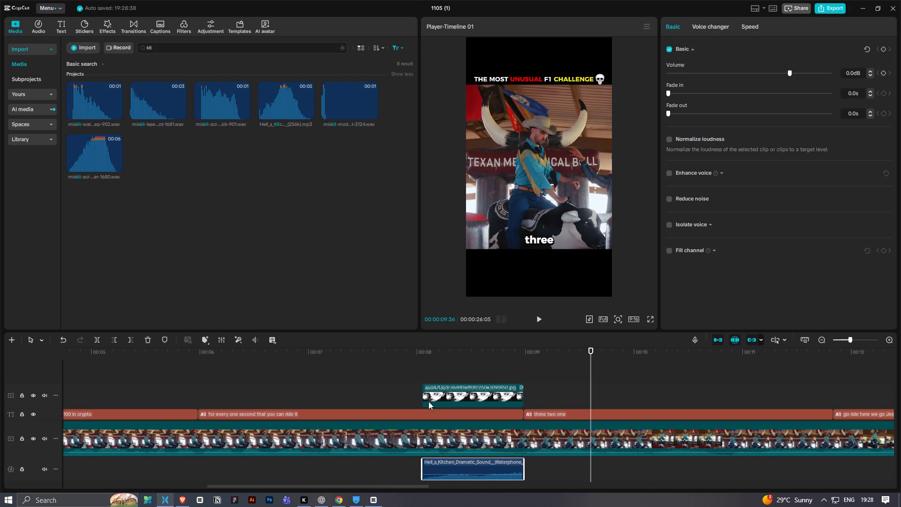
pyautogui.click(405, 381)
pyautogui.press('space')
pyautogui.press('space')
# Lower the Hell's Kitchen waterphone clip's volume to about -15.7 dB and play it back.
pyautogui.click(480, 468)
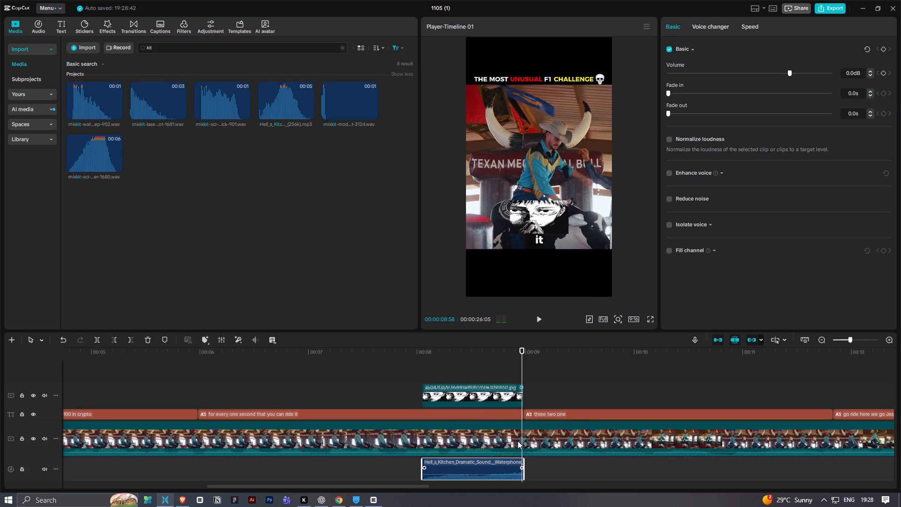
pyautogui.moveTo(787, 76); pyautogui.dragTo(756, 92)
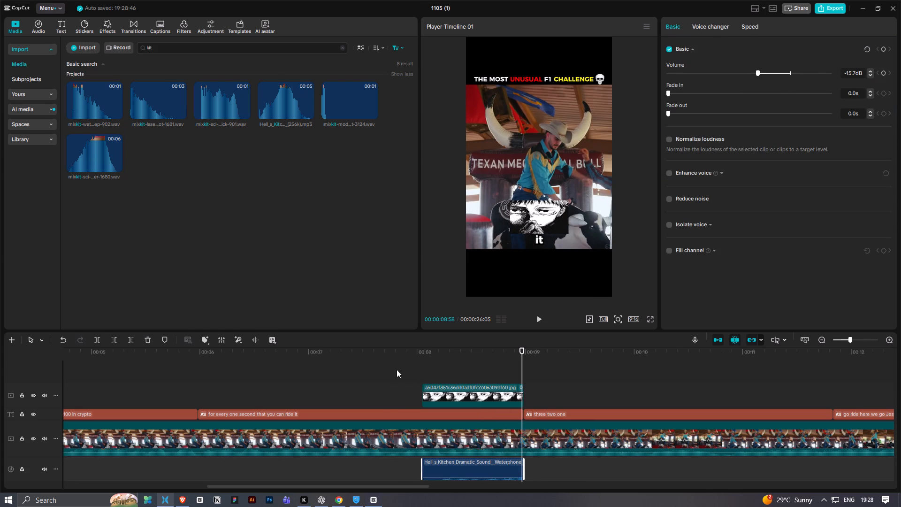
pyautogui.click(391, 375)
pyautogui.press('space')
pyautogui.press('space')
# Set the Hell's Kitchen waterphone clip's volume to about -4.1 dB and play back the overlay section to check it.
pyautogui.click(485, 463)
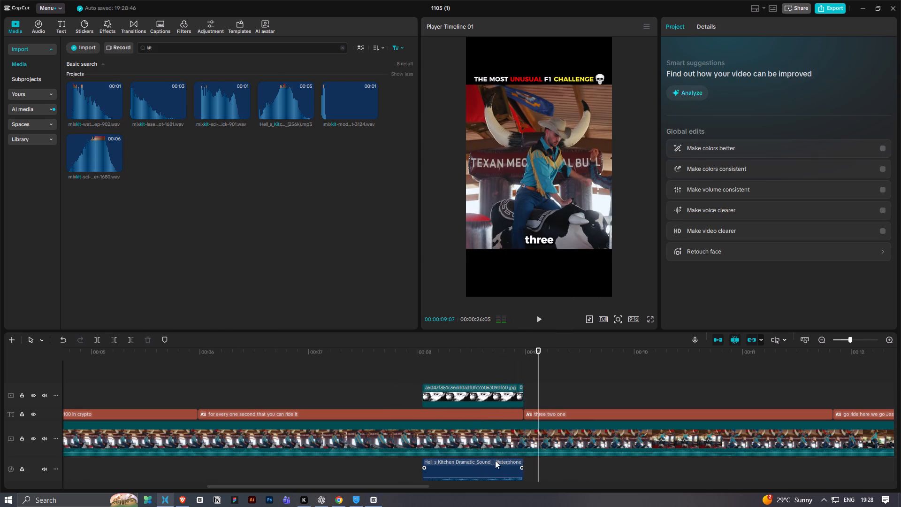
pyautogui.moveTo(764, 76); pyautogui.dragTo(780, 75)
pyautogui.click(414, 376)
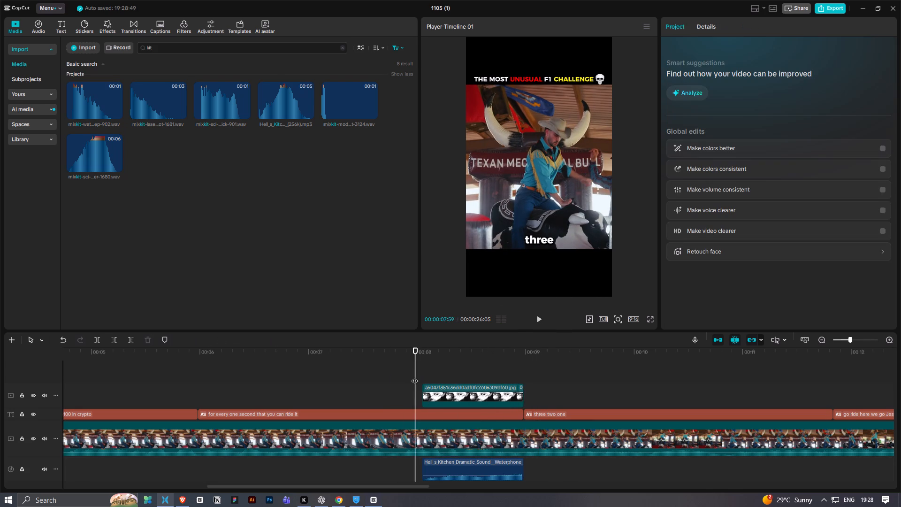
pyautogui.press('space')
pyautogui.press('space')
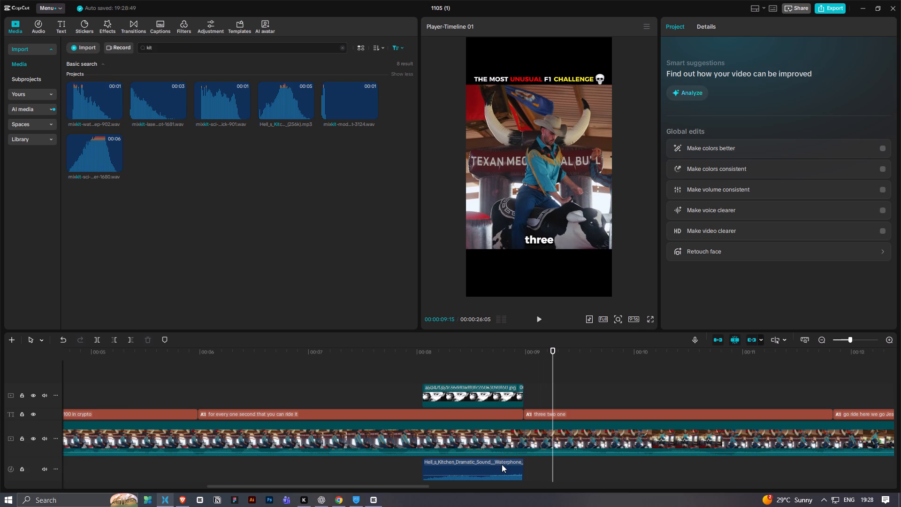
pyautogui.keyDown('ctrl'); pyautogui.scroll(3, 503, 464); pyautogui.keyUp('ctrl')
pyautogui.click(502, 362)
pyautogui.press('space')
pyautogui.press('space')
pyautogui.keyDown('ctrl'); pyautogui.scroll(5, 535, 459); pyautogui.keyUp('ctrl')
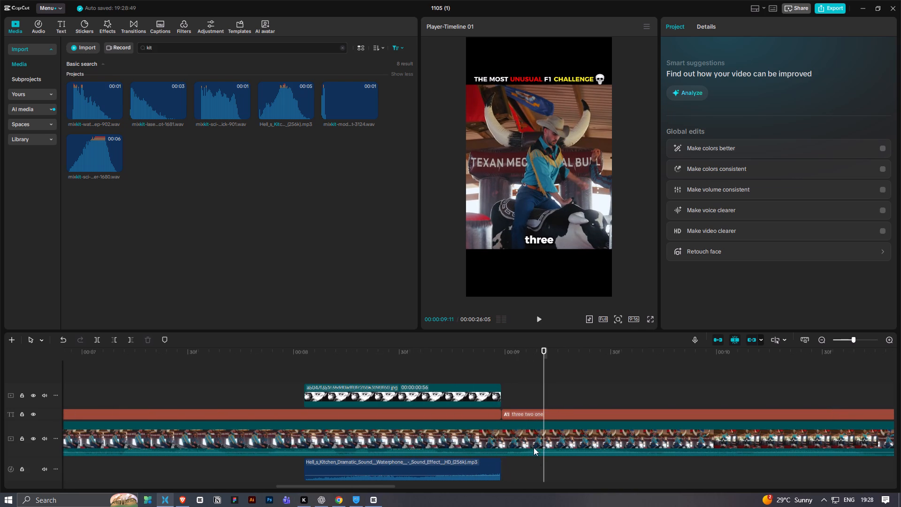
pyautogui.click(504, 337)
pyautogui.click(504, 349)
pyautogui.press('space')
pyautogui.press('space')
# Extend the end of the Hell's Kitchen waterphone clip slightly past the Yuji overlay and play back the section.
pyautogui.click(492, 476)
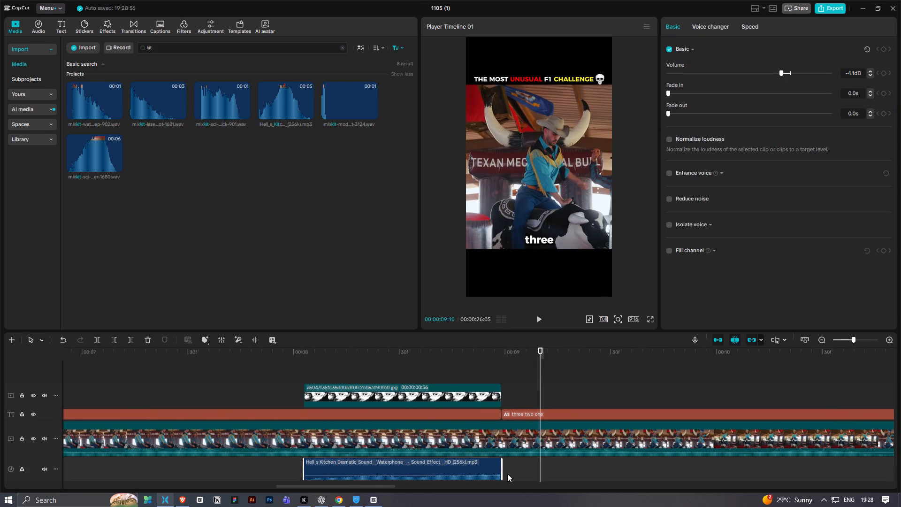
pyautogui.moveTo(503, 479); pyautogui.dragTo(519, 470)
pyautogui.click(453, 353)
pyautogui.press('space')
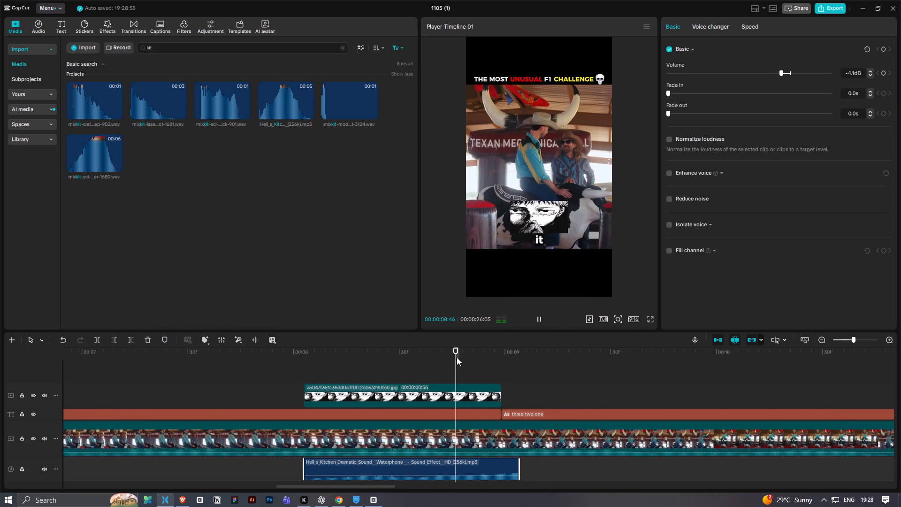
pyautogui.press('space')
pyautogui.click(365, 363)
pyautogui.press('space')
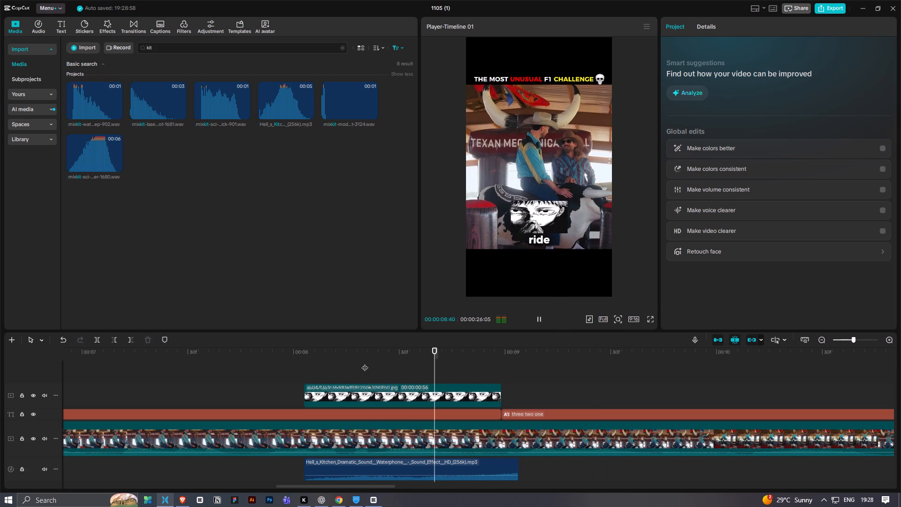
pyautogui.press('space')
# Play back the section leading into the Yuji overlay to check how the sound effect fits with the captions.
pyautogui.keyDown('ctrl'); pyautogui.scroll(-9, 330, 383); pyautogui.keyUp('ctrl')
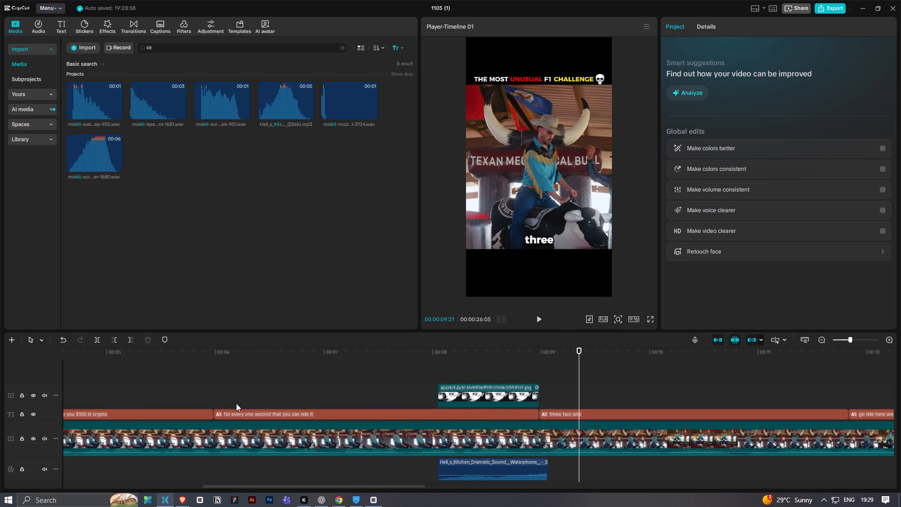
pyautogui.click(414, 354)
pyautogui.press('space')
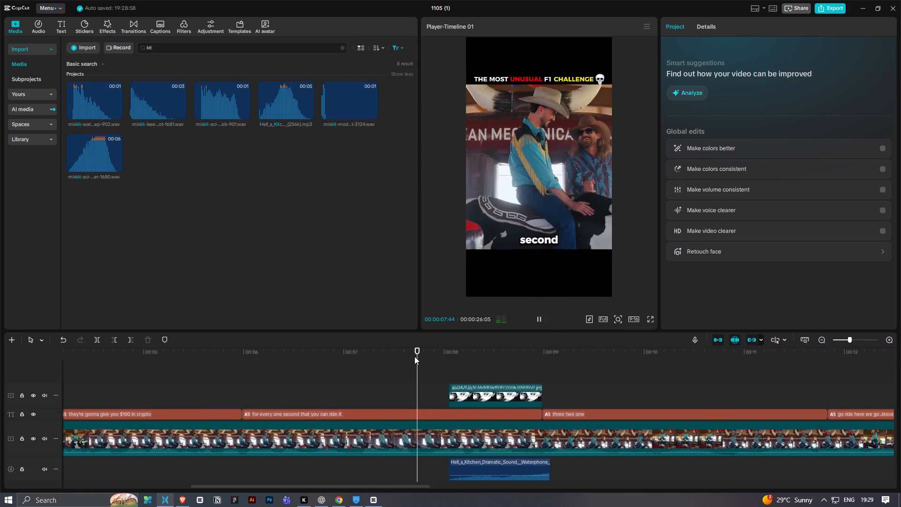
pyautogui.keyDown('ctrl'); pyautogui.scroll(-6, 415, 362); pyautogui.keyUp('ctrl')
pyautogui.press('space')
pyautogui.keyDown('ctrl'); pyautogui.scroll(-5, 415, 376); pyautogui.keyUp('ctrl')
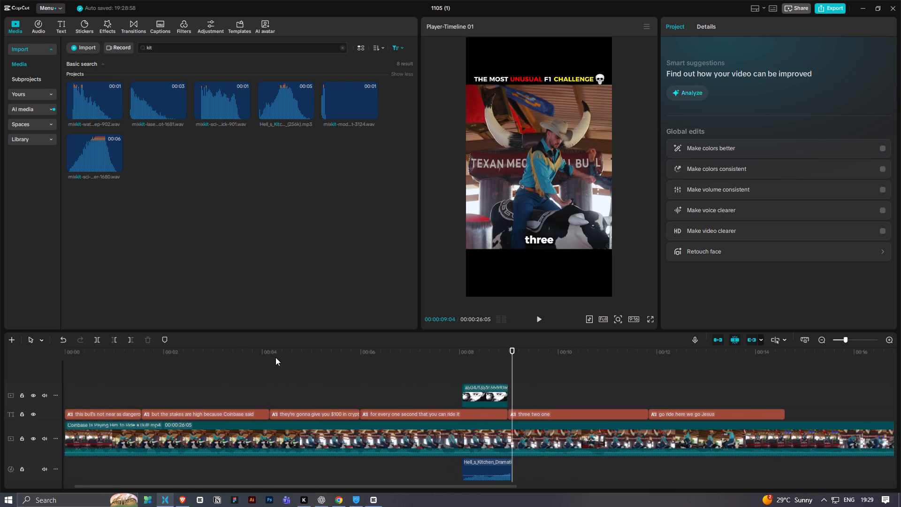
pyautogui.scroll(-4, 275, 359)
pyautogui.press('space')
pyautogui.click(340, 358)
pyautogui.press('space')
pyautogui.press('space')
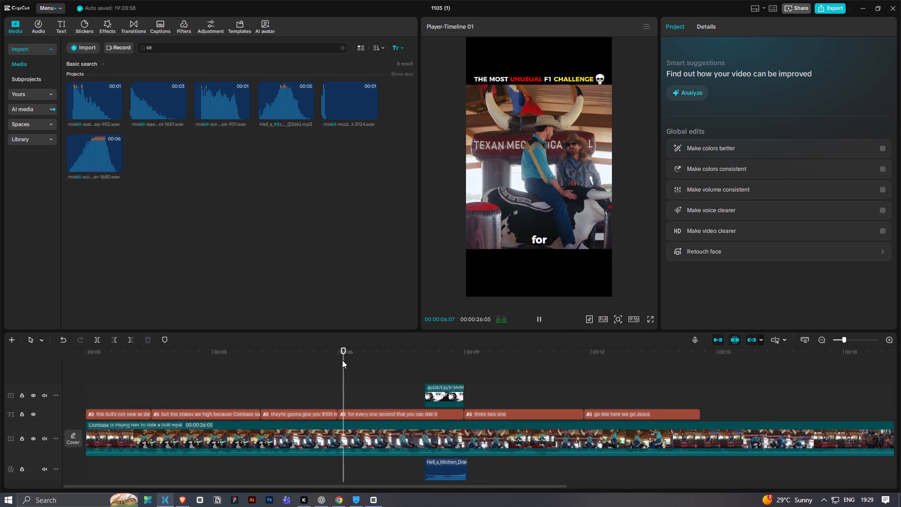
pyautogui.press('space')
# Switch to the Brave browser and look through the Pinterest home feed for another reaction image.
pyautogui.click(335, 503)
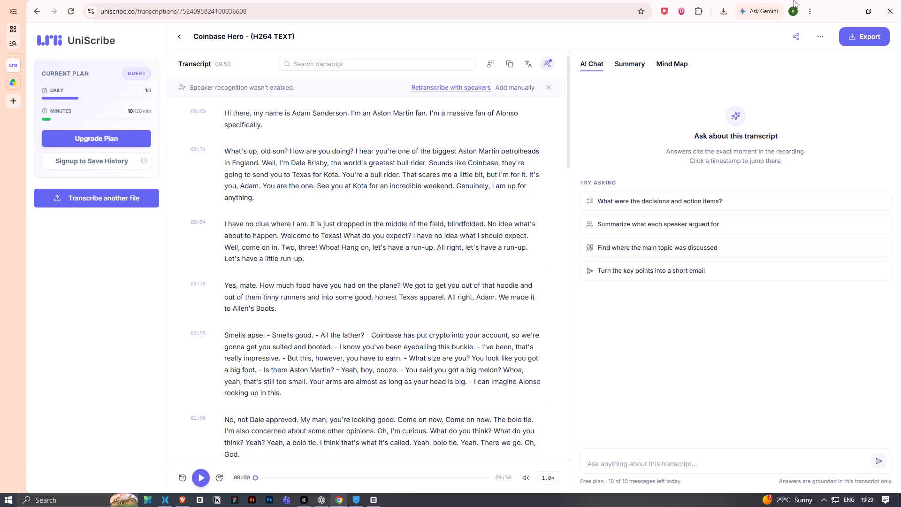
pyautogui.click(839, 12)
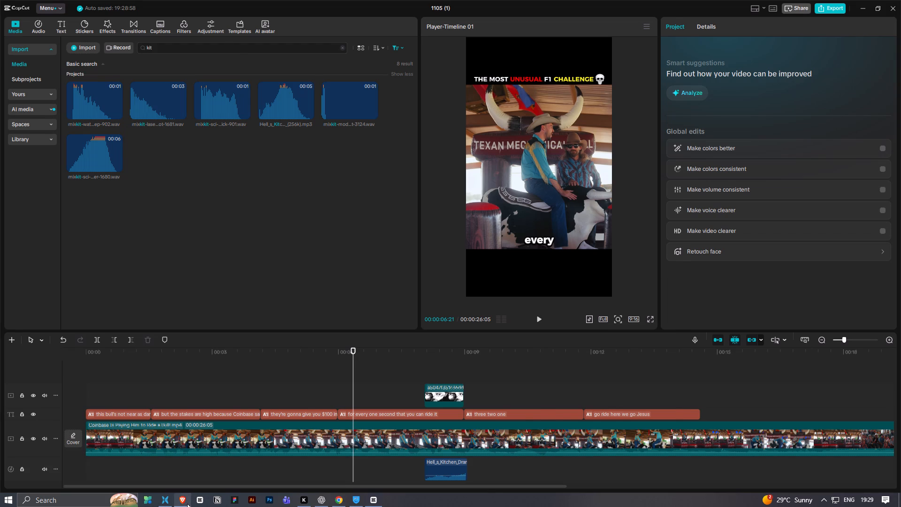
pyautogui.click(187, 504)
pyautogui.scroll(-4, 388, 230)
pyautogui.scroll(3, 405, 300)
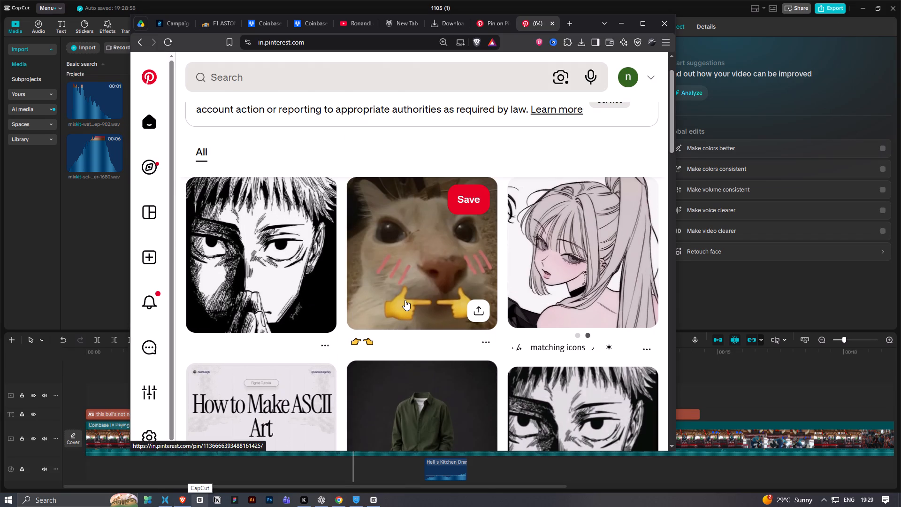
pyautogui.scroll(-10, 406, 299)
pyautogui.scroll(3, 406, 299)
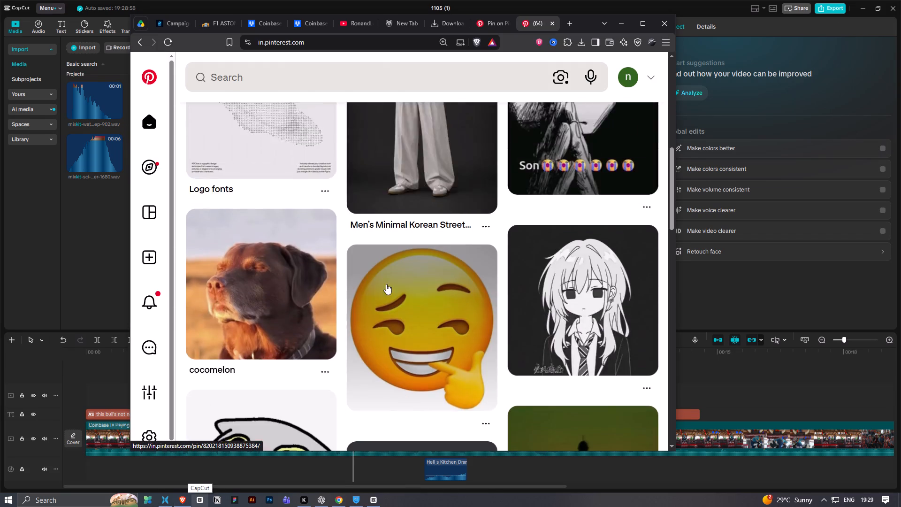
pyautogui.scroll(6, 386, 284)
# Search Pinterest for "anime reaction pics".
pyautogui.click(308, 82)
pyautogui.write('anime')
pyautogui.press('space')
pyautogui.write('reaction')
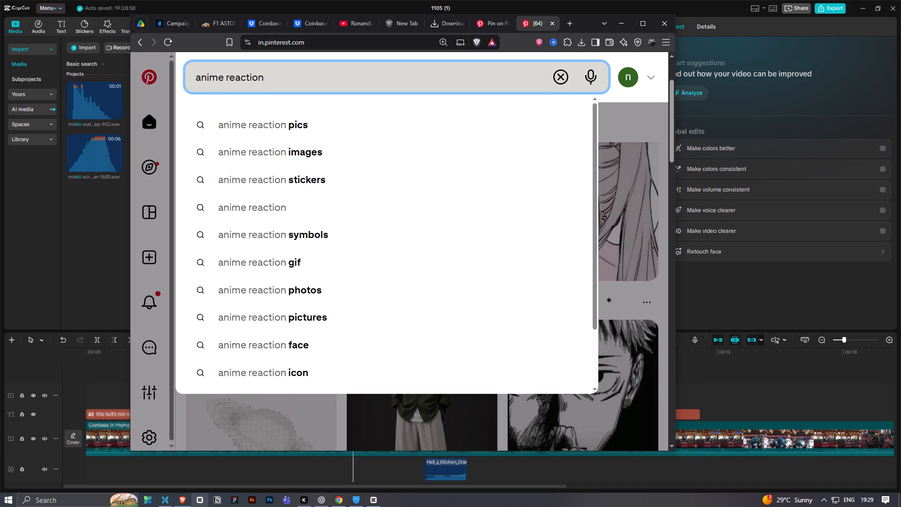
pyautogui.click(347, 123)
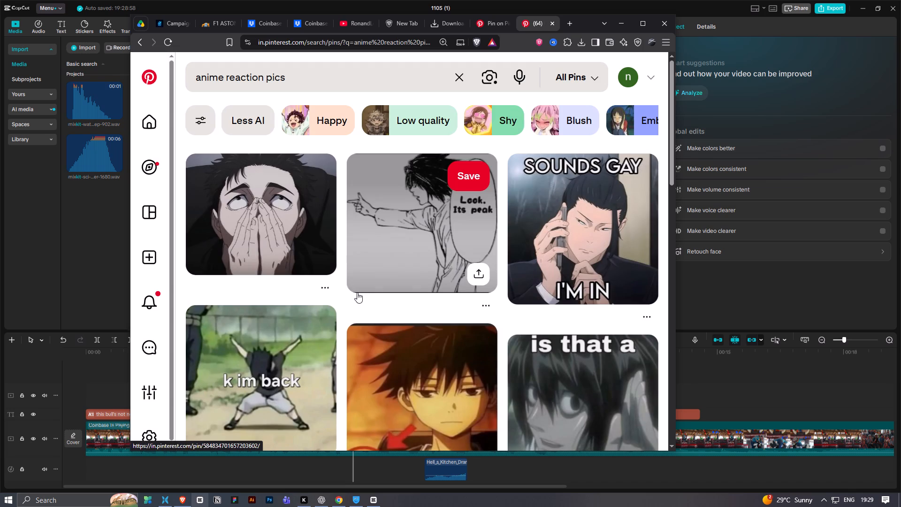
# Look through the "anime reaction pics" results for a reaction image that suits the opening caption.
pyautogui.scroll(-19, 363, 296)
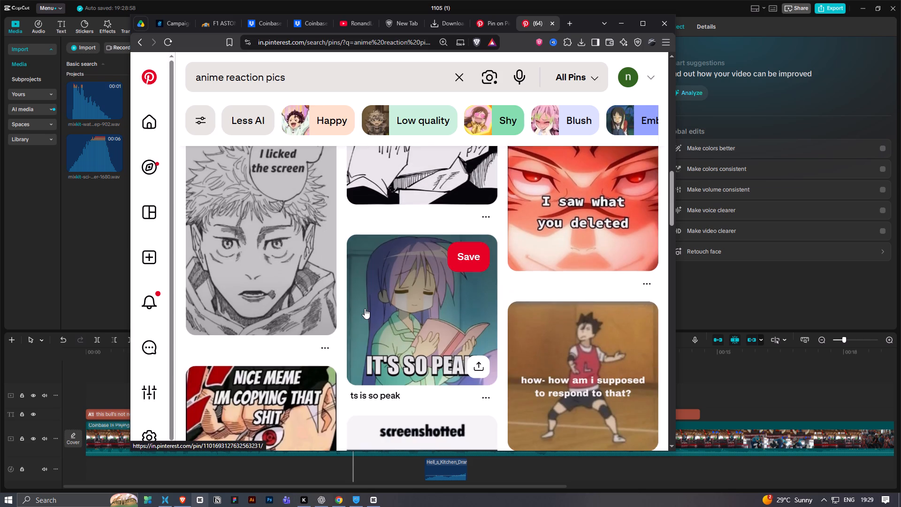
pyautogui.scroll(-7, 365, 308)
pyautogui.scroll(2, 362, 314)
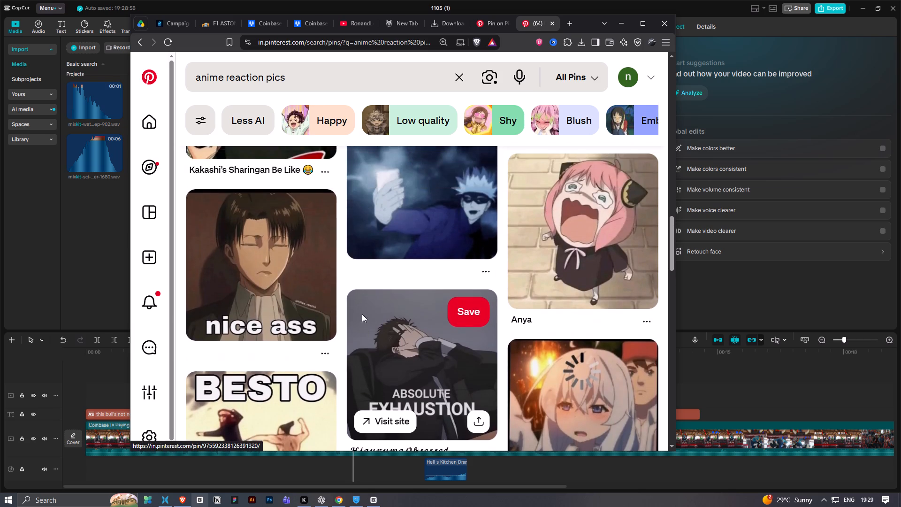
pyautogui.scroll(-5, 362, 314)
pyautogui.scroll(1, 362, 314)
pyautogui.scroll(-4, 362, 314)
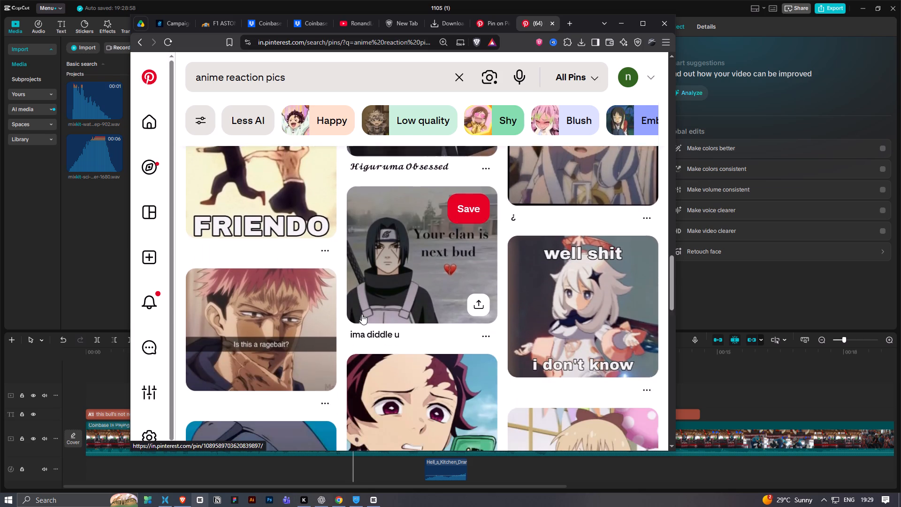
pyautogui.scroll(-6, 362, 314)
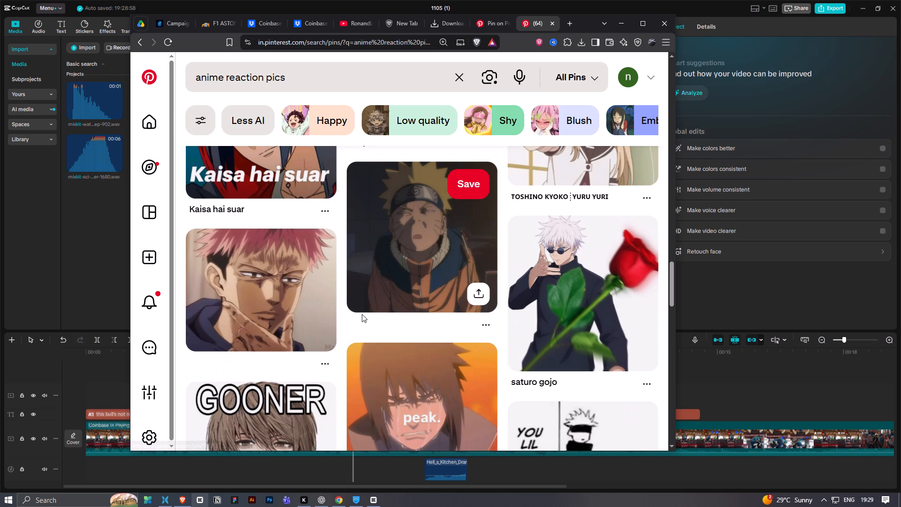
# Save the caption-free image of pink-haired Yuji with his hand on his chin to the Reaction images folder and return to CapCut.
pyautogui.click(294, 310)
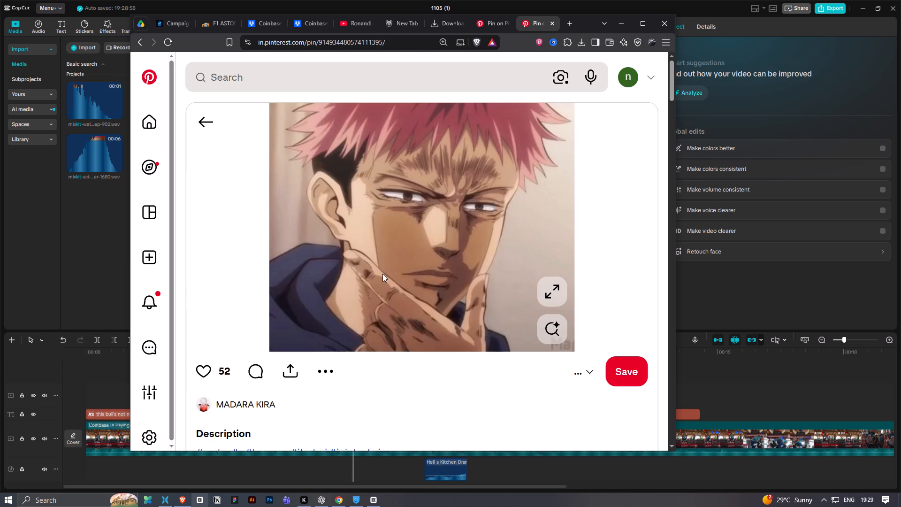
pyautogui.rightClick(413, 259)
pyautogui.click(463, 282)
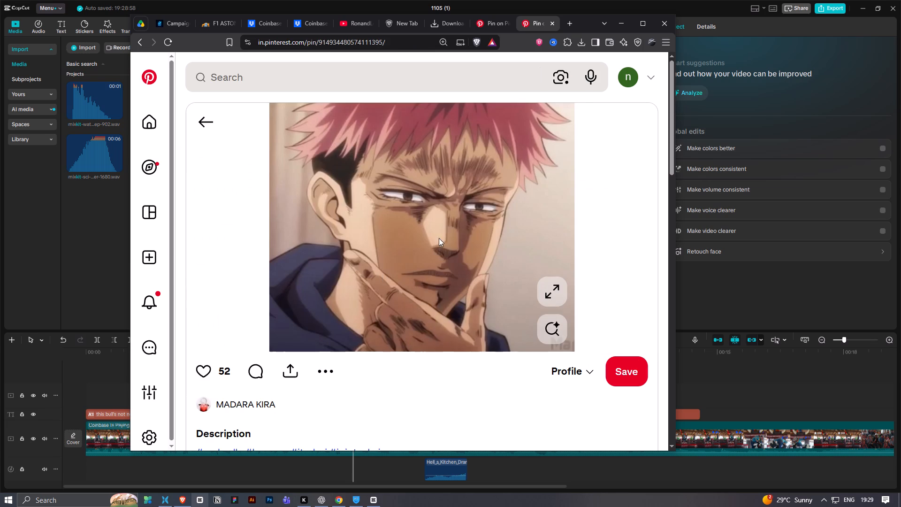
pyautogui.click(505, 249)
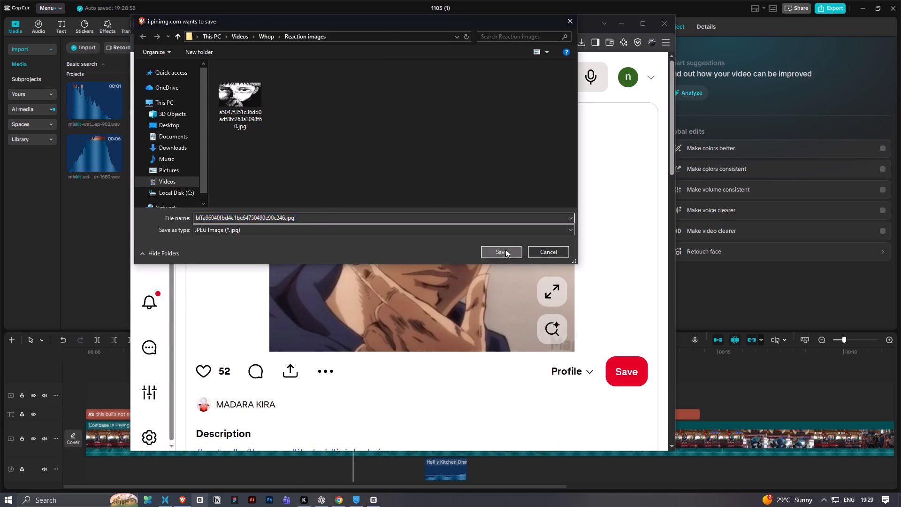
pyautogui.click(619, 29)
# Place the pink-haired Yuji image from Videos > Whop > Reaction images on the overlay track at the timeline's start.
pyautogui.keyDown('ctrl'); pyautogui.scroll(-9, 343, 281); pyautogui.keyUp('ctrl')
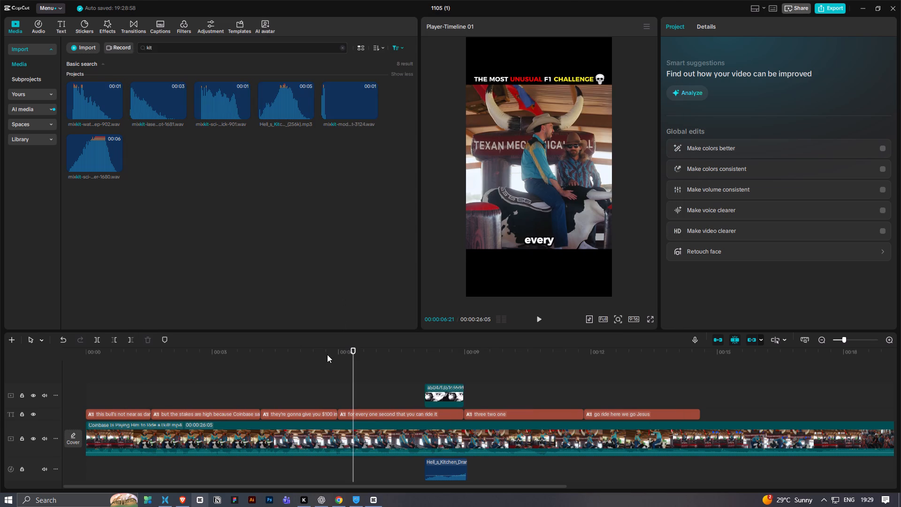
pyautogui.moveTo(327, 354); pyautogui.dragTo(34, 390)
pyautogui.press('space')
pyautogui.press('space')
pyautogui.moveTo(107, 351); pyautogui.dragTo(66, 365)
pyautogui.click(162, 504)
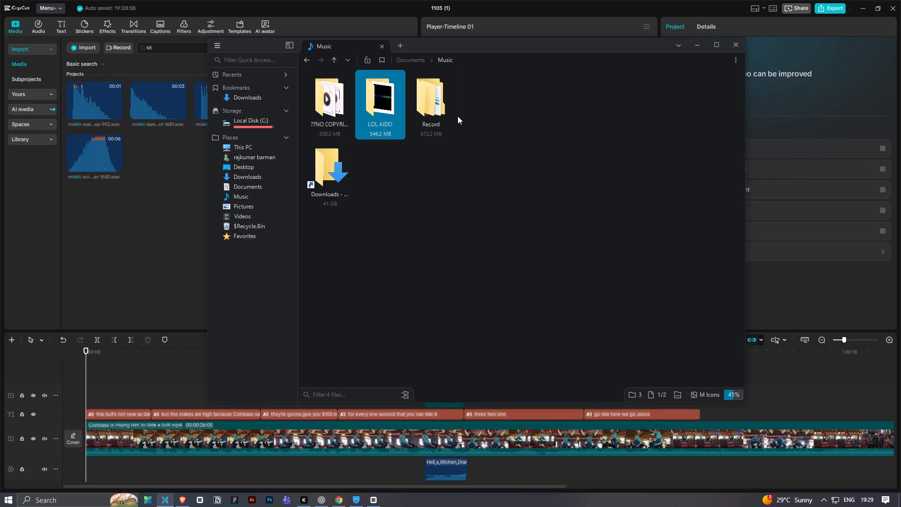
pyautogui.doubleClick(433, 108)
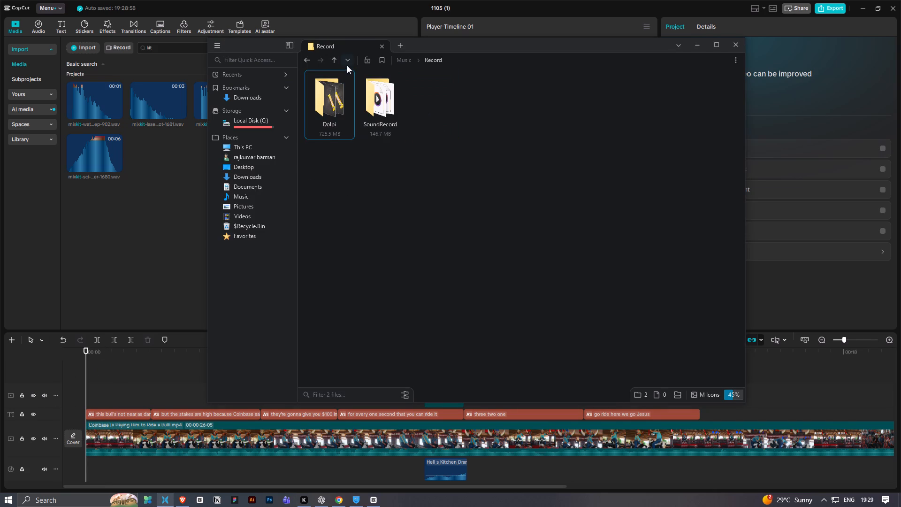
pyautogui.click(325, 61)
pyautogui.click(331, 62)
pyautogui.click(408, 184)
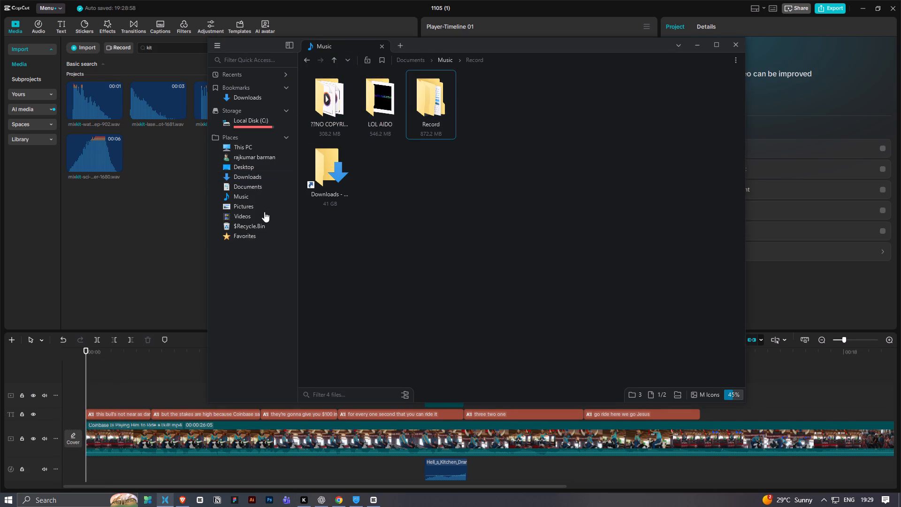
pyautogui.click(262, 219)
pyautogui.doubleClick(335, 101)
pyautogui.doubleClick(327, 102)
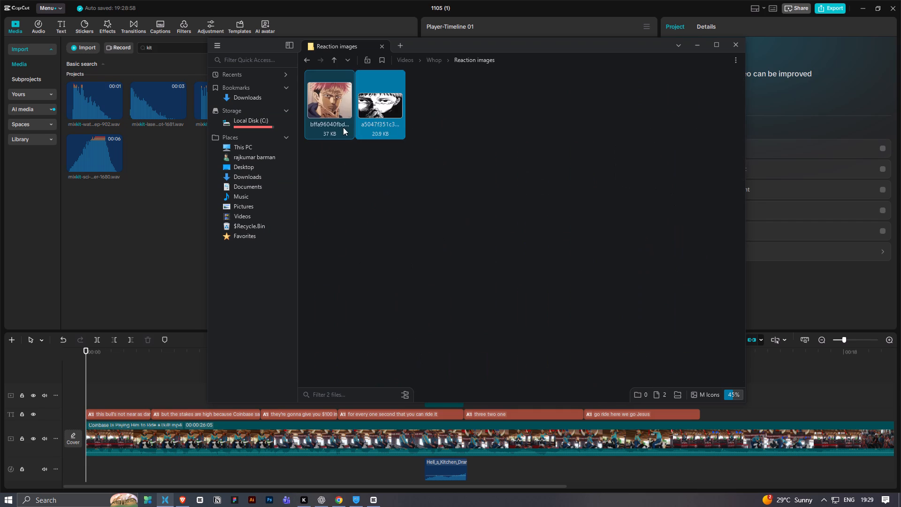
pyautogui.moveTo(334, 108); pyautogui.dragTo(98, 401)
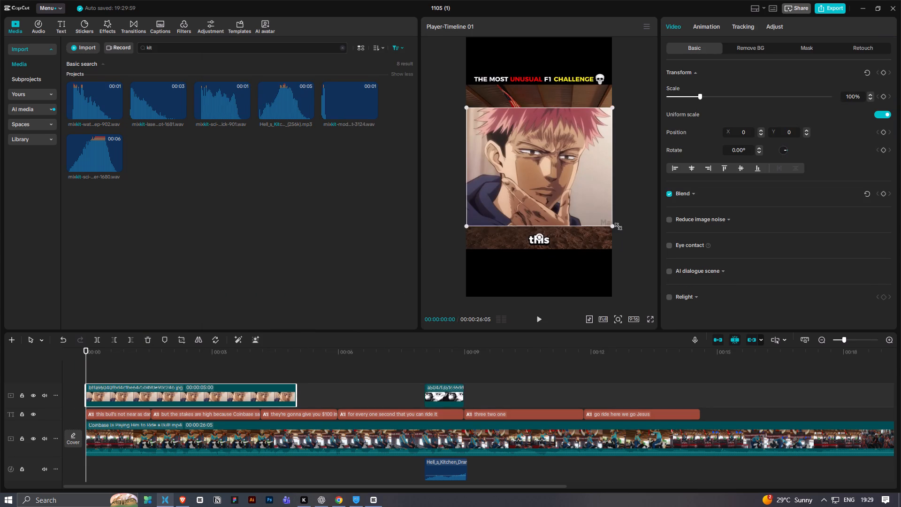
# Scale the pink-haired Yuji overlay to 43% and position it just above the caption, at about X 42, Y -587.
pyautogui.keyDown('shift'); pyautogui.moveTo(608, 225); pyautogui.dragTo(549, 191); pyautogui.keyUp('shift')
pyautogui.hotkey('ctrl', 'z')
pyautogui.keyDown('alt'); pyautogui.keyDown('shift'); pyautogui.moveTo(611, 225); pyautogui.dragTo(554, 177); pyautogui.keyUp('shift'); pyautogui.keyUp('alt')
pyautogui.moveTo(539, 170); pyautogui.dragTo(536, 215)
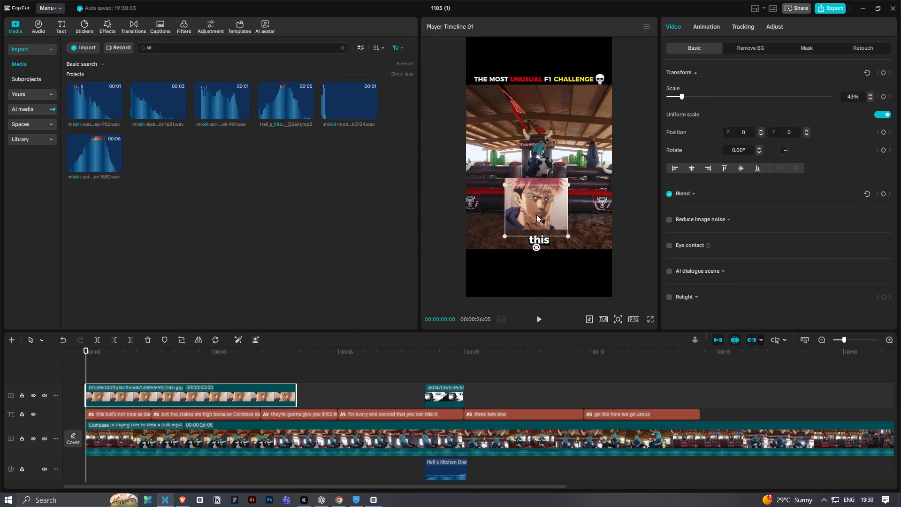
pyautogui.moveTo(536, 215); pyautogui.dragTo(542, 212)
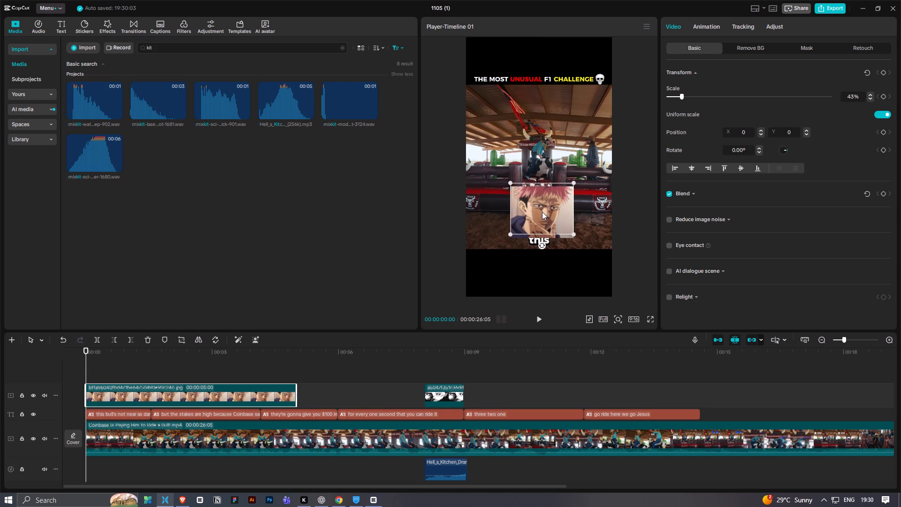
pyautogui.moveTo(542, 212); pyautogui.dragTo(542, 210)
# Trim the end of the pink-haired Yuji overlay to shortly before the first caption ends, and play back the opening.
pyautogui.click(114, 373)
pyautogui.moveTo(96, 349); pyautogui.dragTo(87, 352)
pyautogui.press('space')
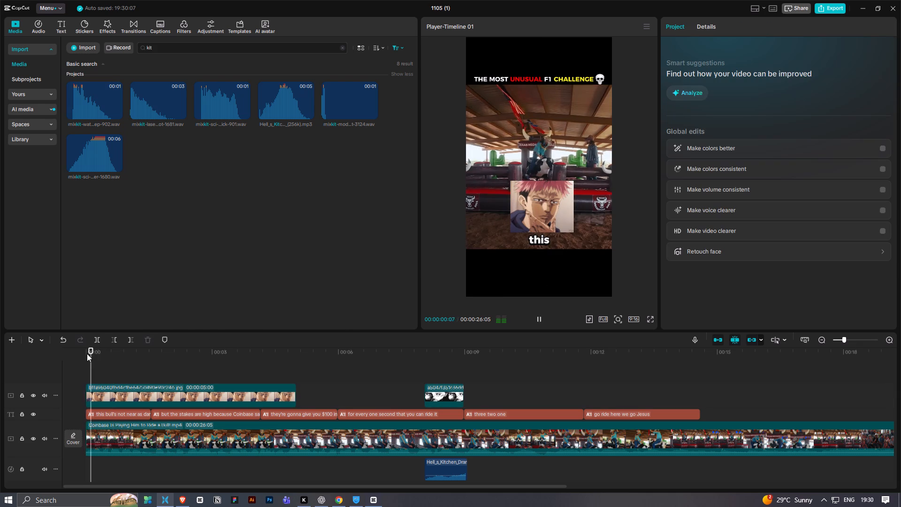
pyautogui.press('space')
pyautogui.click(231, 397)
pyautogui.press('space')
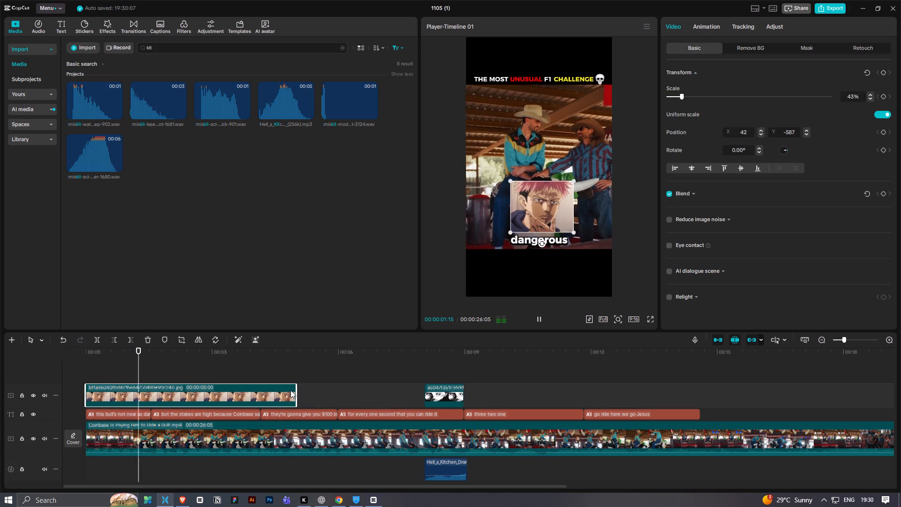
pyautogui.press('space')
pyautogui.moveTo(296, 392); pyautogui.dragTo(149, 388)
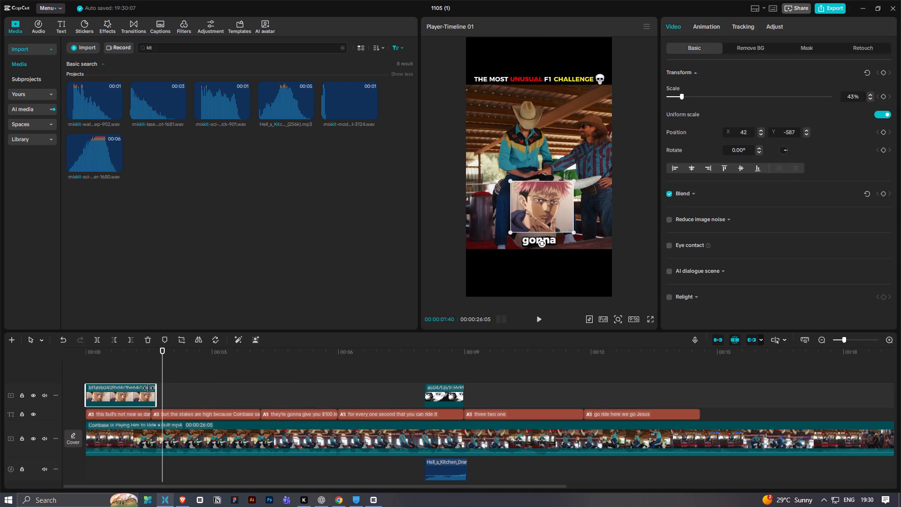
pyautogui.moveTo(149, 388); pyautogui.dragTo(139, 389)
pyautogui.moveTo(110, 350); pyautogui.dragTo(78, 358)
pyautogui.press('space')
pyautogui.click(138, 381)
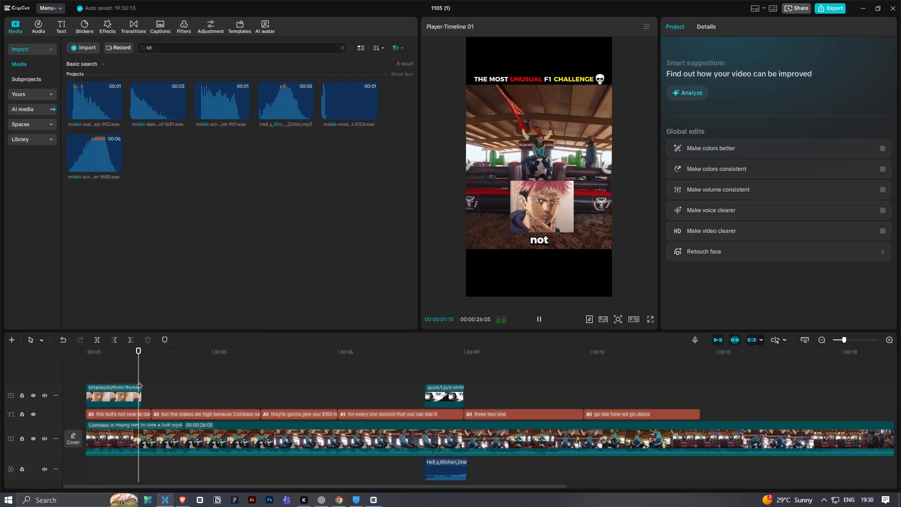
# Add a scale keyframe at 43% at the start of the pink-haired Yuji overlay.
pyautogui.moveTo(120, 356); pyautogui.dragTo(61, 361)
pyautogui.click(108, 394)
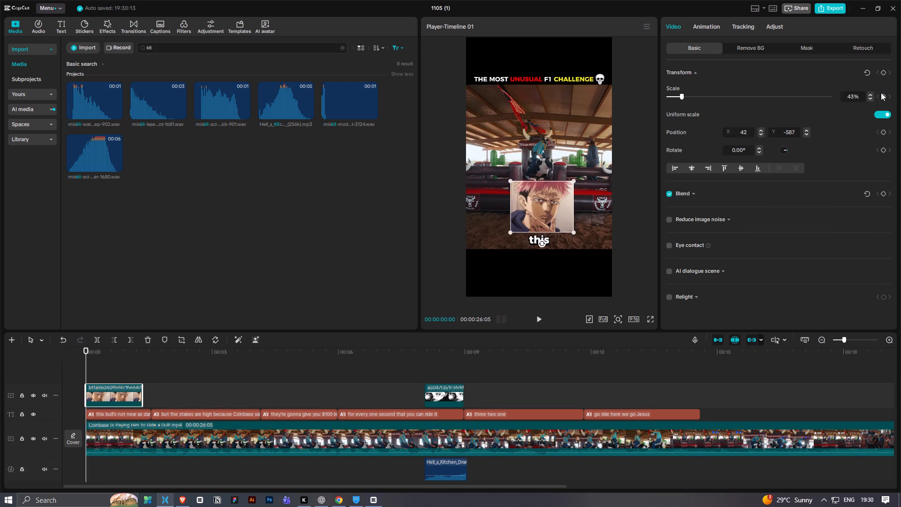
pyautogui.click(886, 99)
pyautogui.click(857, 96)
# Play through the opening and extend the pink-haired Yuji overlay's end to the start of the "but the stakes are high" caption.
pyautogui.moveTo(83, 359); pyautogui.dragTo(105, 359)
pyautogui.press('space')
pyautogui.press('space')
pyautogui.press('space')
pyautogui.press('space')
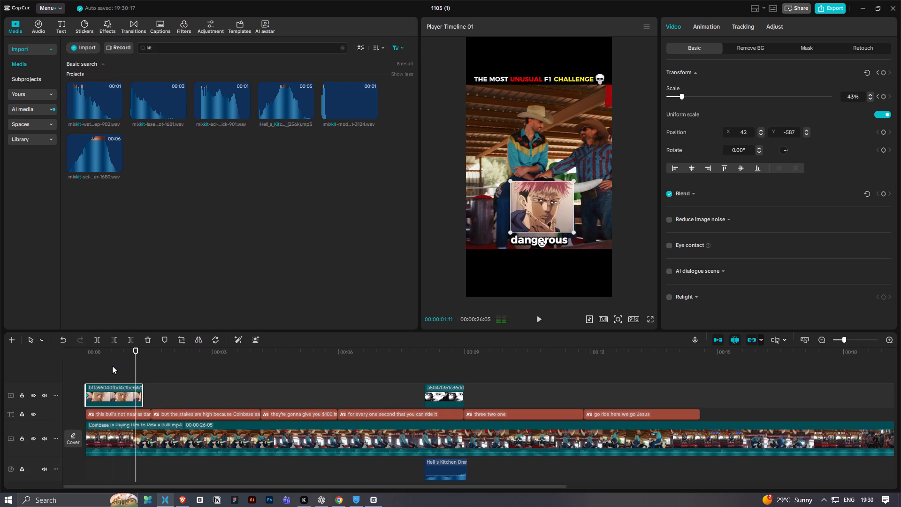
pyautogui.press('space')
pyautogui.press('space')
pyautogui.moveTo(142, 388); pyautogui.dragTo(152, 389)
# Add a second scale keyframe at the end of the pink-haired Yuji overlay and raise its scale slightly for a slow zoom-in.
pyautogui.moveTo(146, 354); pyautogui.dragTo(152, 354)
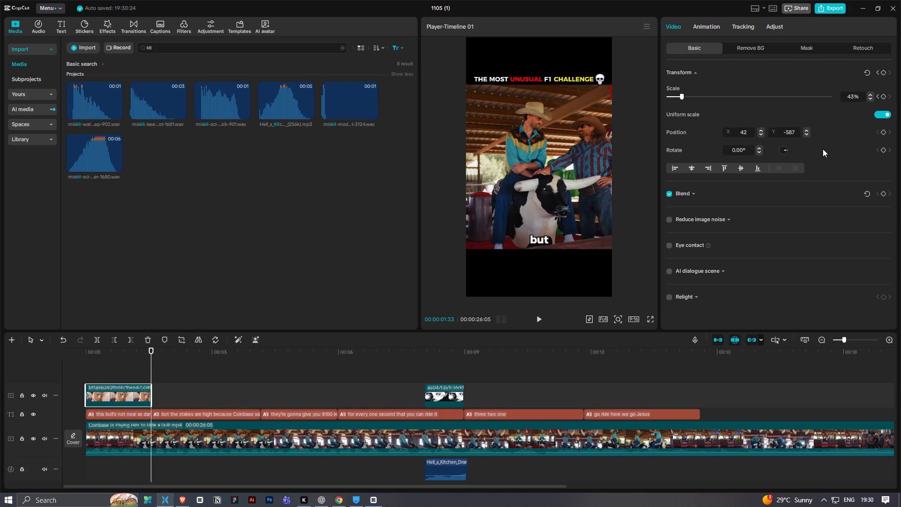
pyautogui.click(884, 99)
pyautogui.doubleClick(870, 93)
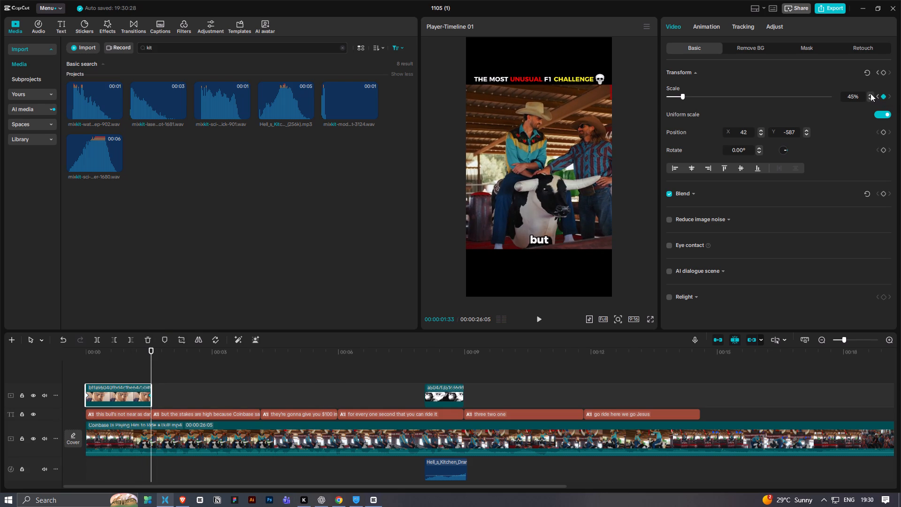
pyautogui.tripleClick(870, 93)
# Play back the opening from the start through the "but the stakes are high" caption to check the overlay's zoom and timing.
pyautogui.click(199, 373)
pyautogui.moveTo(146, 355); pyautogui.dragTo(54, 363)
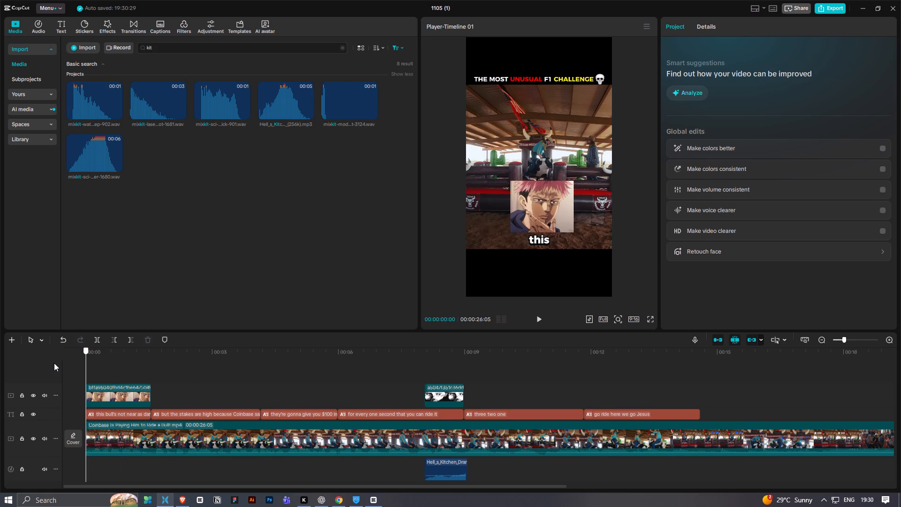
pyautogui.press('space')
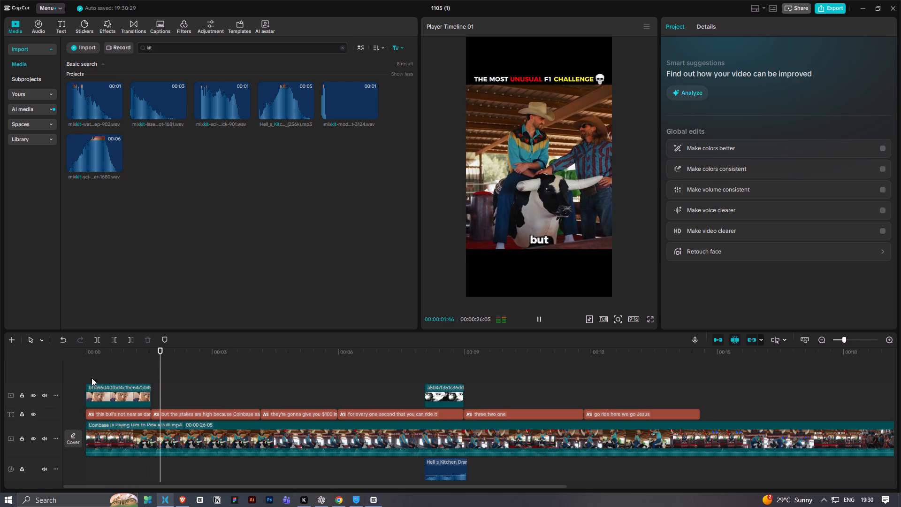
pyautogui.press('space')
pyautogui.press('space')
pyautogui.press('space')
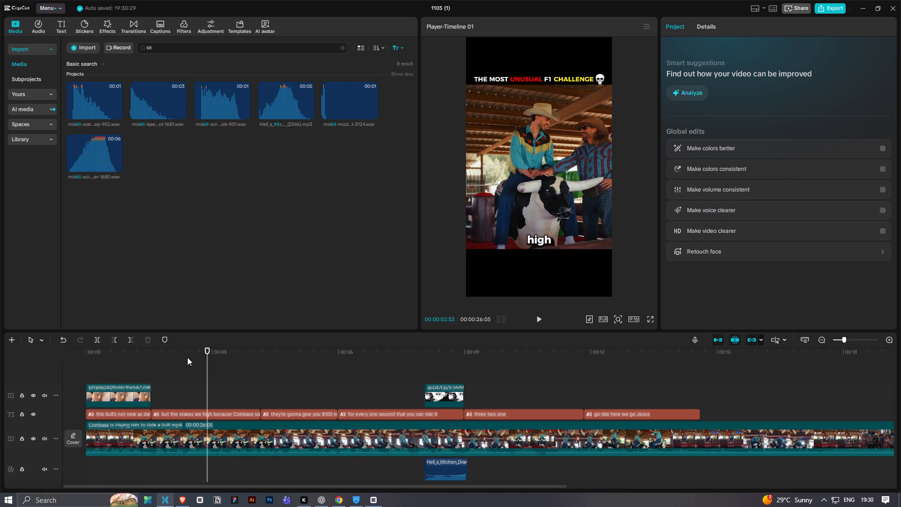
pyautogui.click(188, 354)
pyautogui.press('space')
pyautogui.press('space')
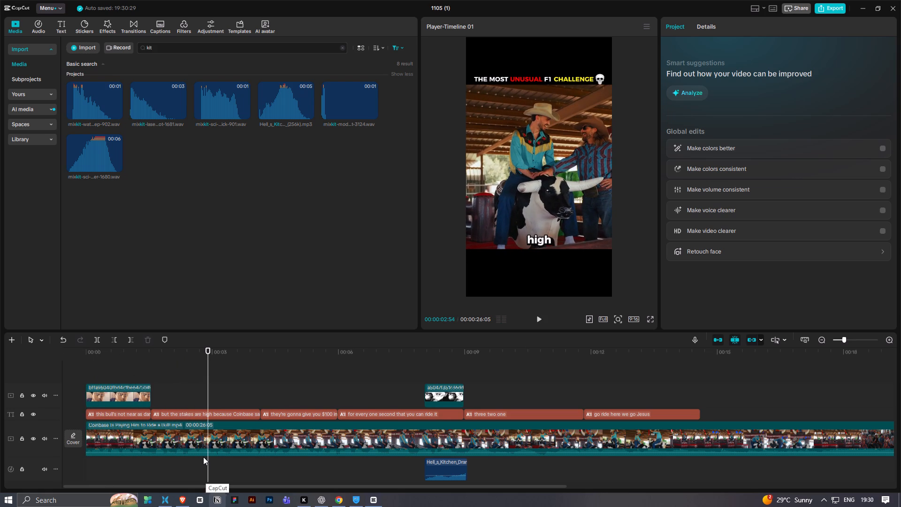
# Switch to Brave, go back to the "anime reaction pics" results and look through them for another reaction image.
pyautogui.click(188, 506)
pyautogui.click(206, 127)
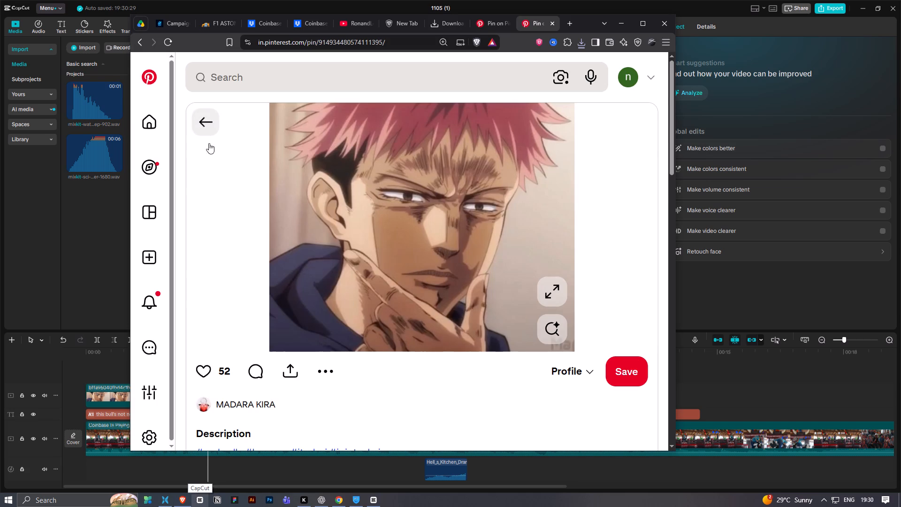
pyautogui.scroll(-4, 295, 276)
pyautogui.scroll(-13, 336, 293)
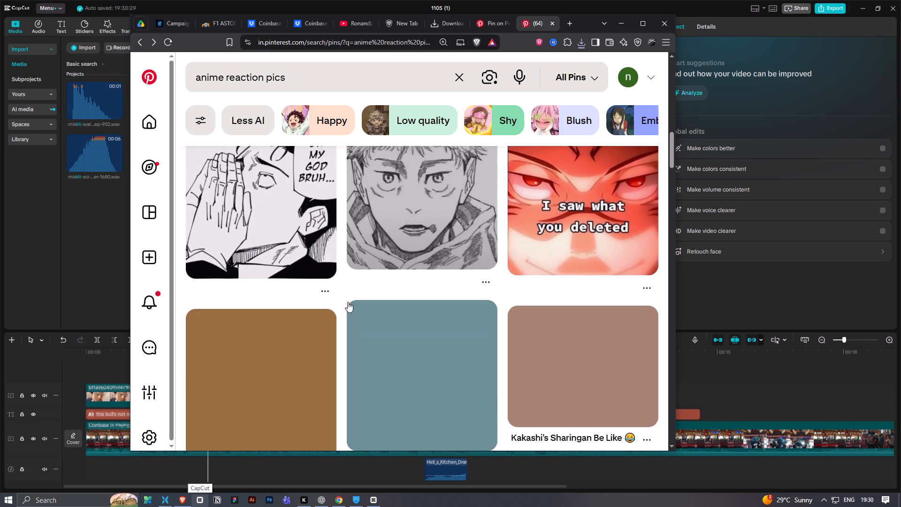
pyautogui.scroll(-3, 406, 144)
pyautogui.scroll(3, 413, 249)
pyautogui.scroll(-8, 412, 293)
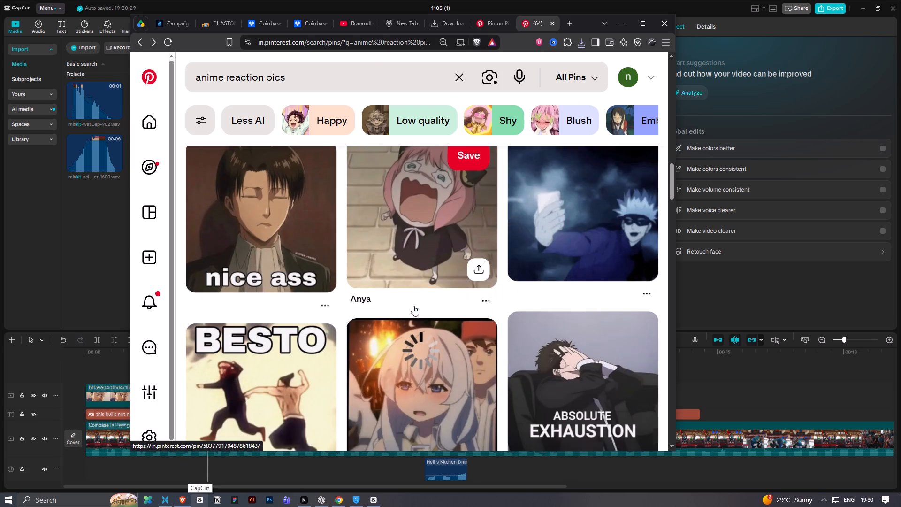
pyautogui.scroll(-10, 412, 307)
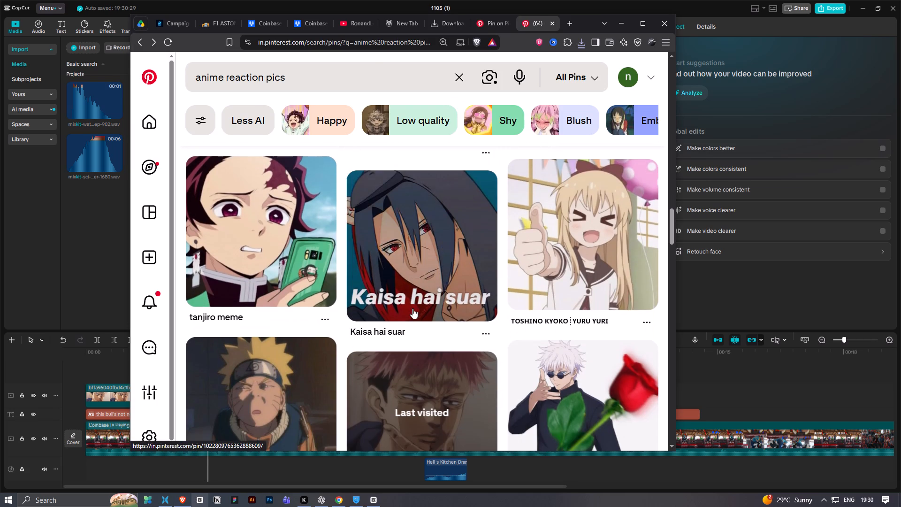
pyautogui.scroll(-7, 412, 309)
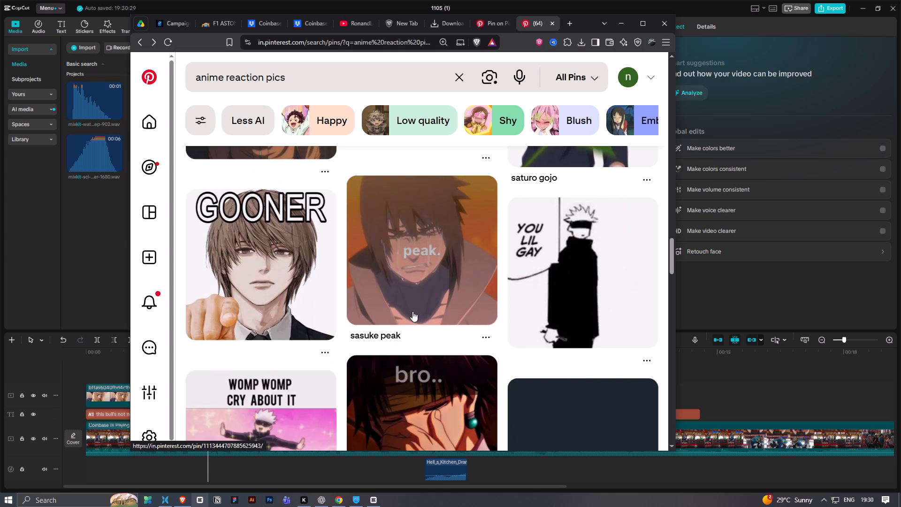
pyautogui.scroll(-3, 412, 311)
# Search Pinterest for "anime reaction for stake" and look through the results for a suitable reaction image.
pyautogui.click(312, 85)
pyautogui.press('BackSpace')
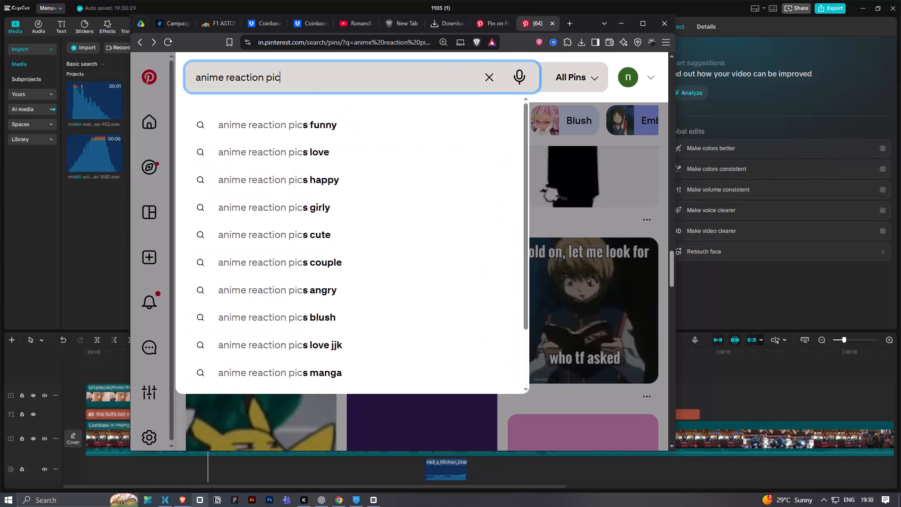
pyautogui.press('BackSpace')
pyautogui.press('BackSpace')
pyautogui.press('BackSpace')
pyautogui.write('for')
pyautogui.press('space')
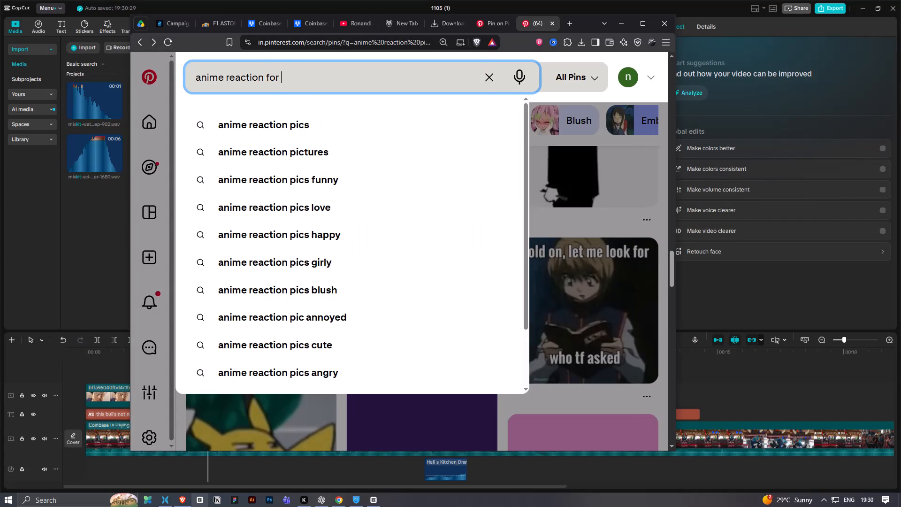
pyautogui.write('stake')
pyautogui.press('Return')
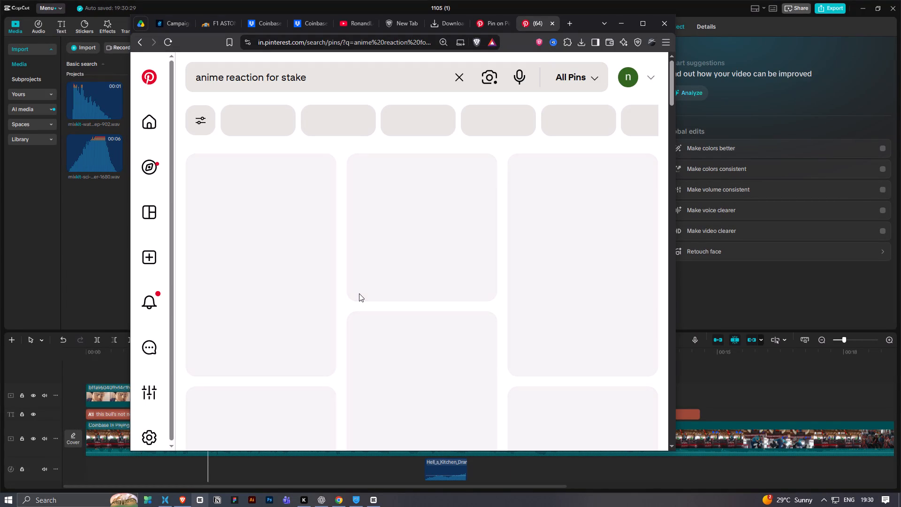
pyautogui.scroll(-2, 356, 293)
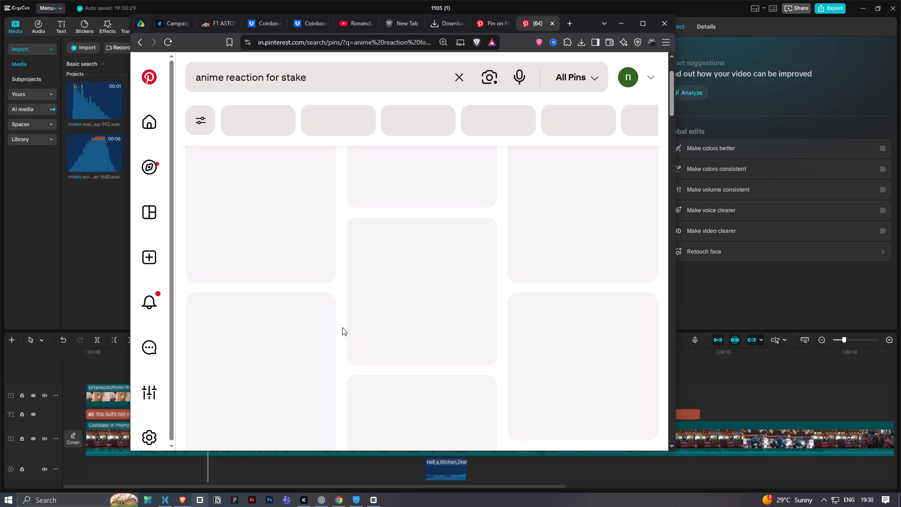
pyautogui.scroll(3, 330, 331)
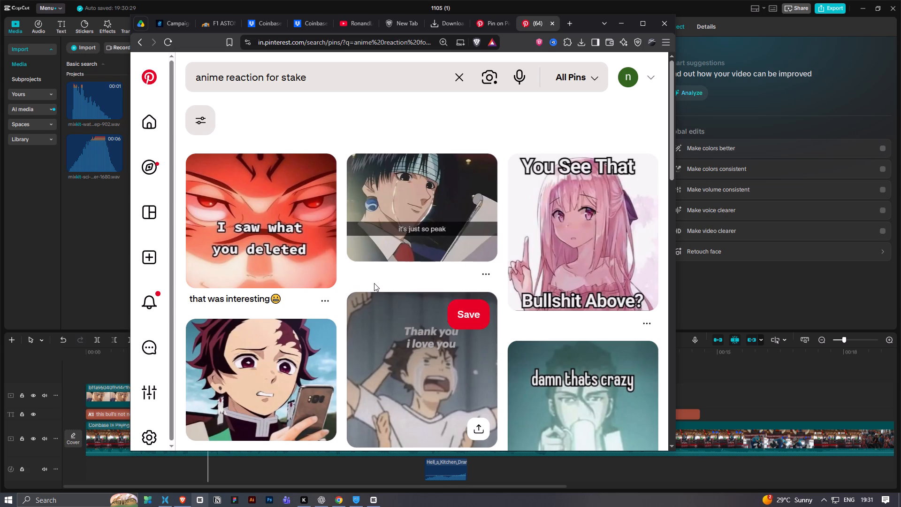
pyautogui.scroll(-4, 375, 286)
pyautogui.scroll(-5, 389, 327)
pyautogui.scroll(3, 391, 334)
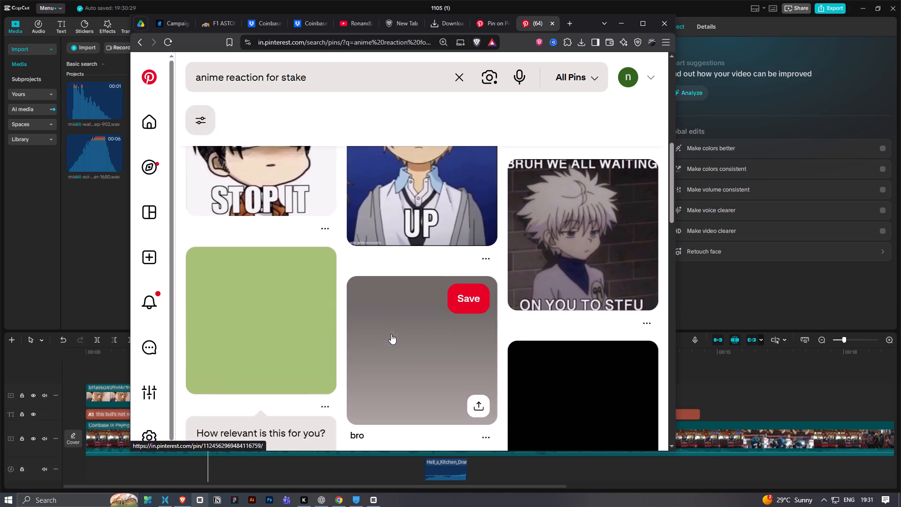
pyautogui.scroll(8, 391, 334)
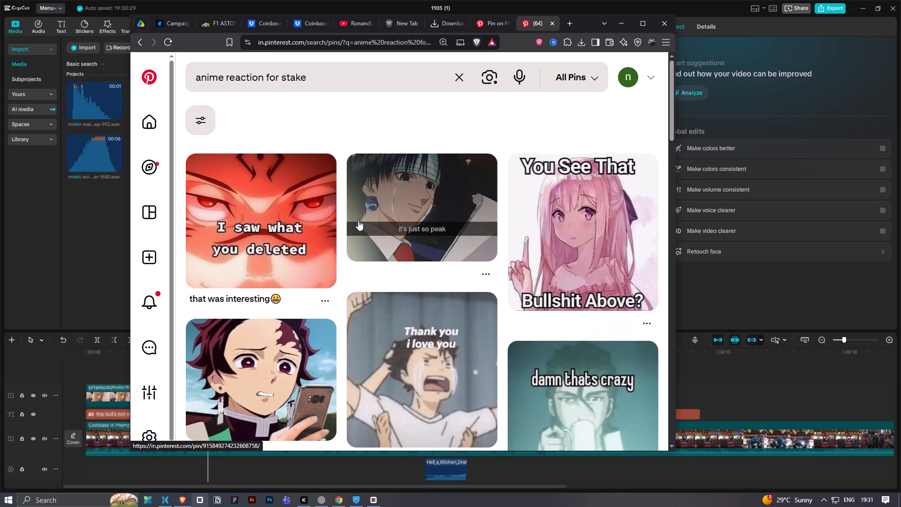
# Search Pinterest for "anime reaction shocked" and look through the results for a reaction image that fits the stakes caption.
pyautogui.moveTo(325, 79); pyautogui.dragTo(271, 92)
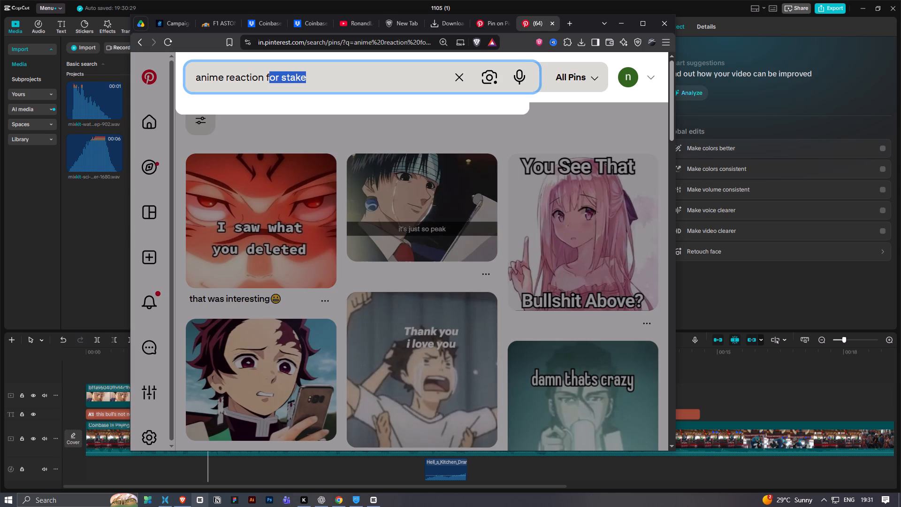
pyautogui.moveTo(271, 92); pyautogui.dragTo(266, 94)
pyautogui.write('shocked')
pyautogui.press('Return')
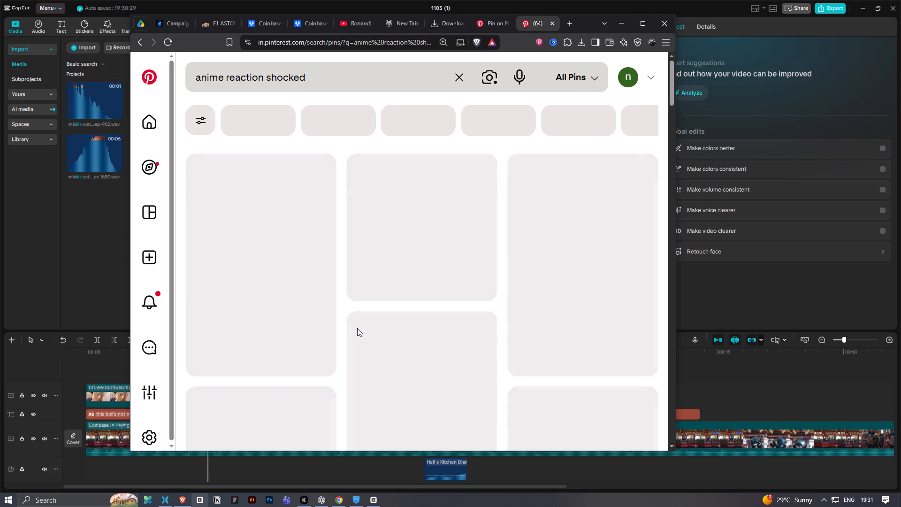
pyautogui.scroll(-3, 355, 329)
pyautogui.scroll(7, 355, 329)
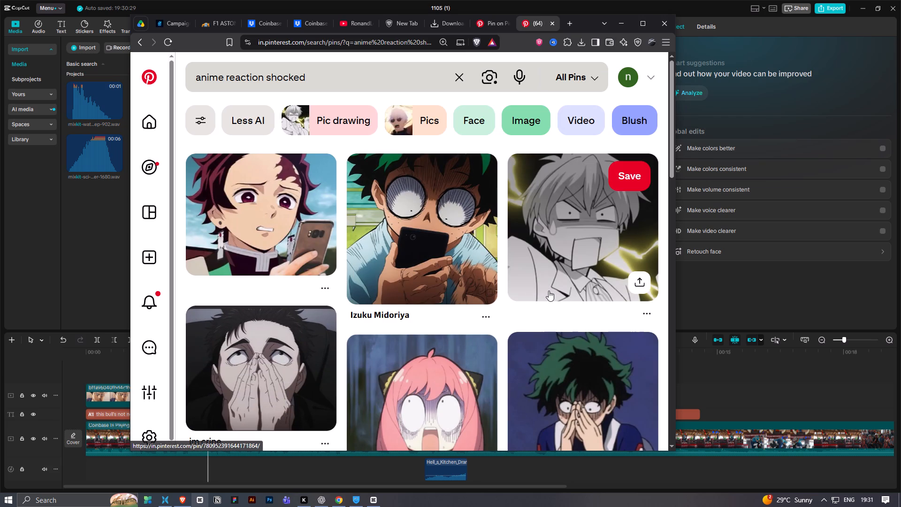
pyautogui.scroll(-5, 548, 291)
pyautogui.scroll(1, 545, 289)
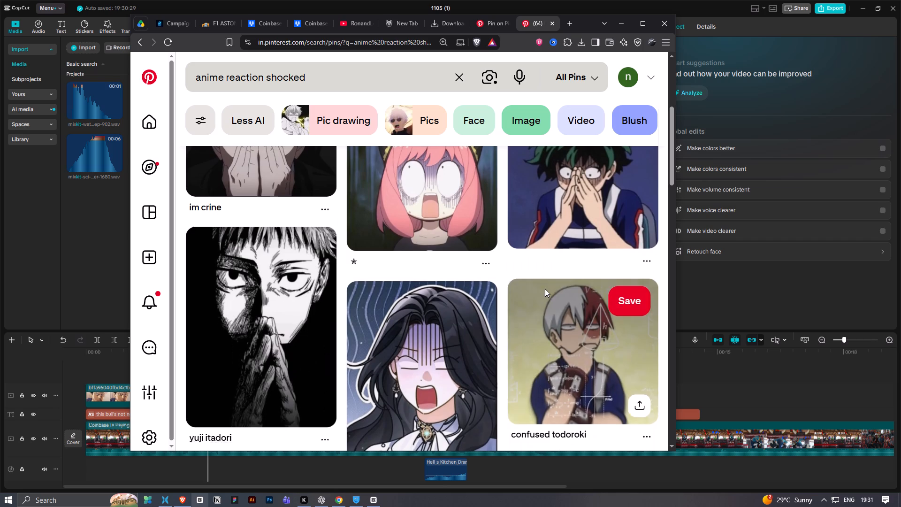
pyautogui.scroll(1, 545, 289)
pyautogui.scroll(-3, 545, 289)
pyautogui.scroll(6, 534, 296)
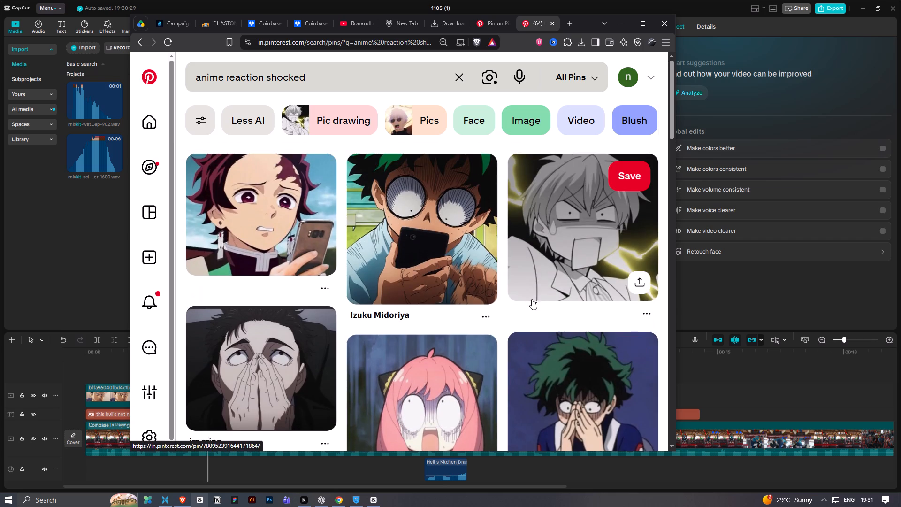
pyautogui.scroll(-12, 532, 299)
pyautogui.scroll(7, 500, 313)
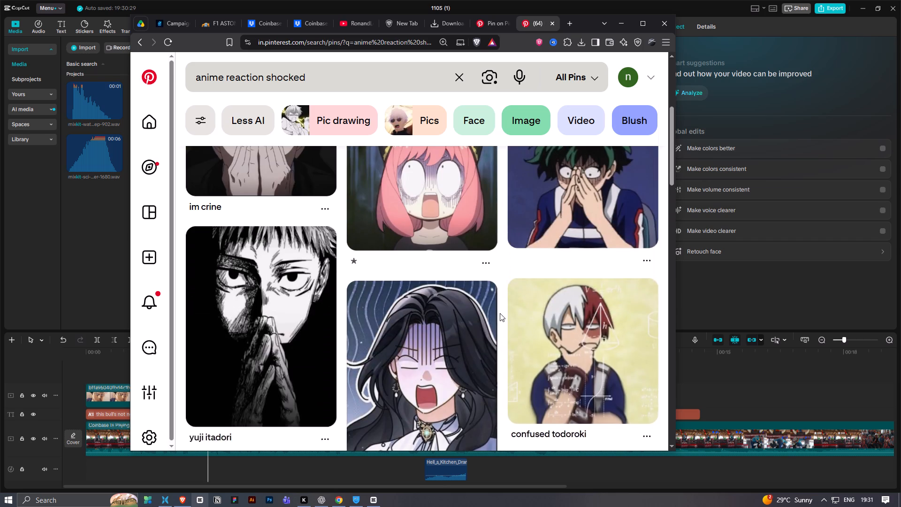
pyautogui.scroll(7, 500, 313)
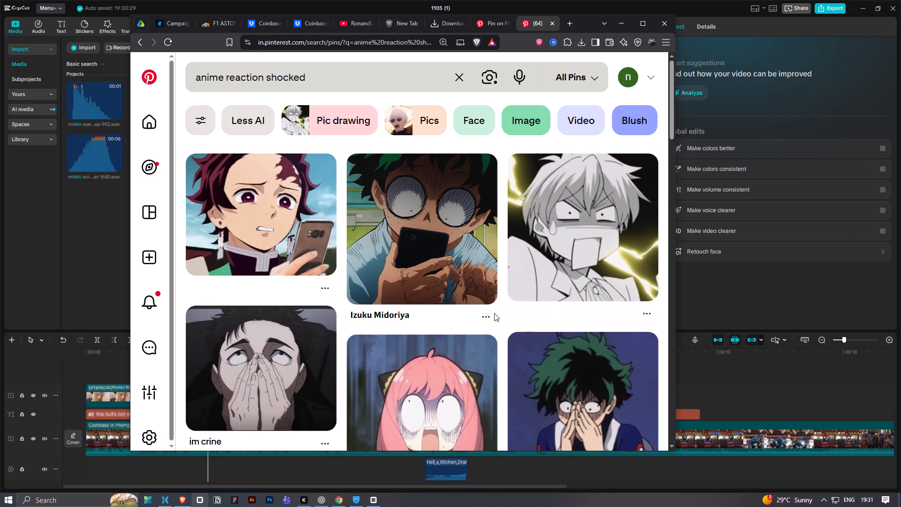
pyautogui.scroll(-10, 473, 320)
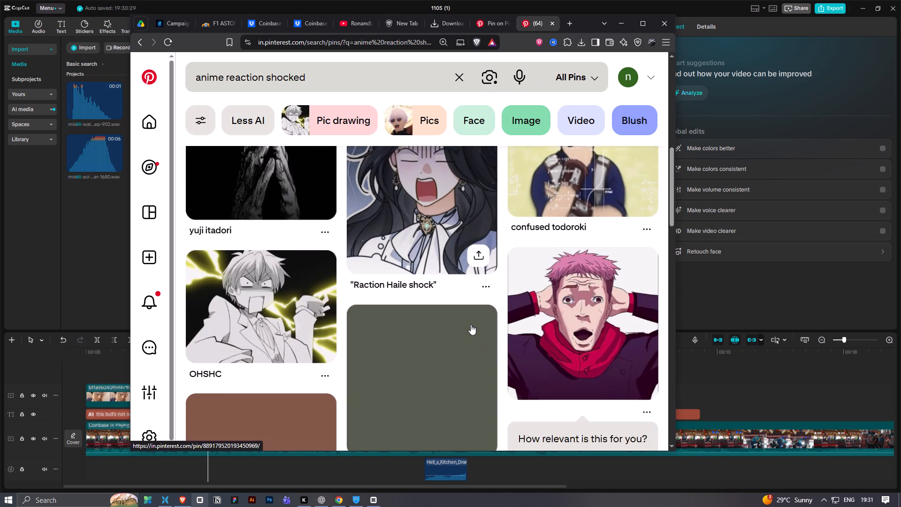
pyautogui.scroll(-3, 466, 325)
pyautogui.scroll(2, 473, 310)
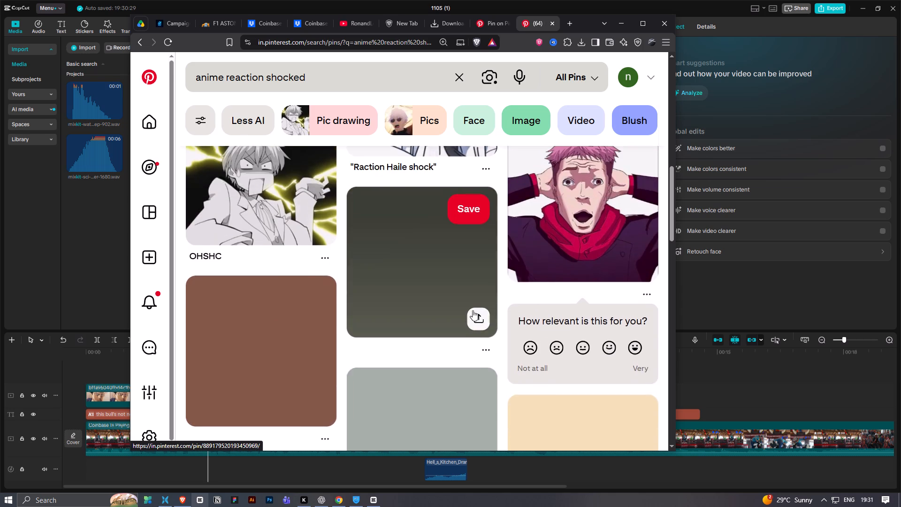
pyautogui.scroll(3, 472, 307)
pyautogui.scroll(7, 384, 298)
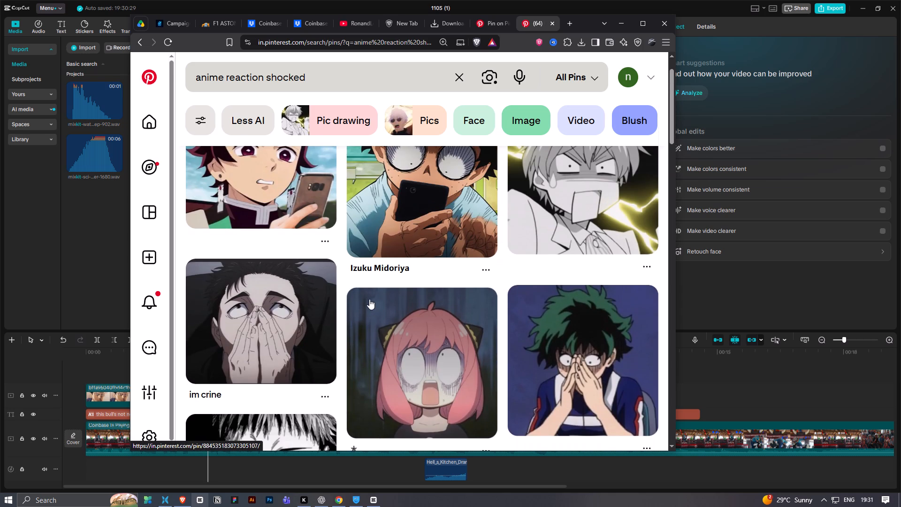
pyautogui.scroll(-17, 352, 299)
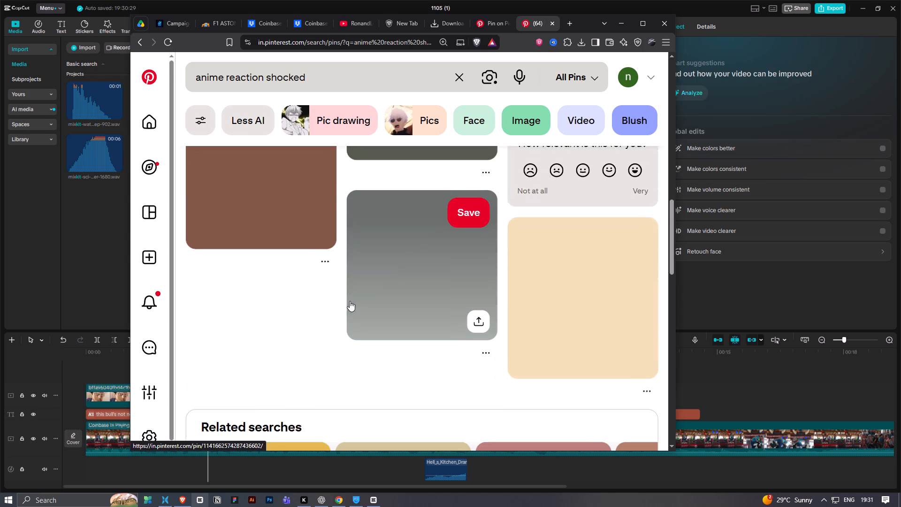
pyautogui.scroll(4, 354, 297)
pyautogui.scroll(12, 354, 233)
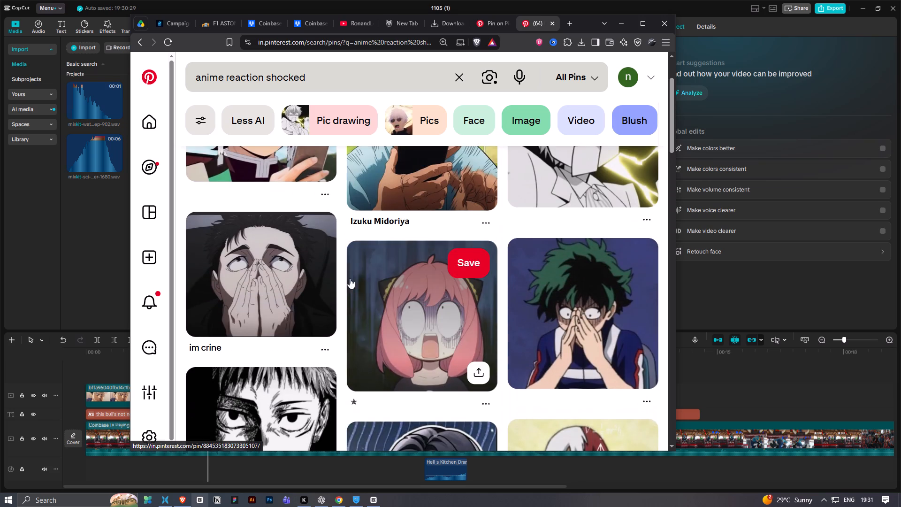
pyautogui.scroll(9, 352, 305)
pyautogui.scroll(-13, 353, 292)
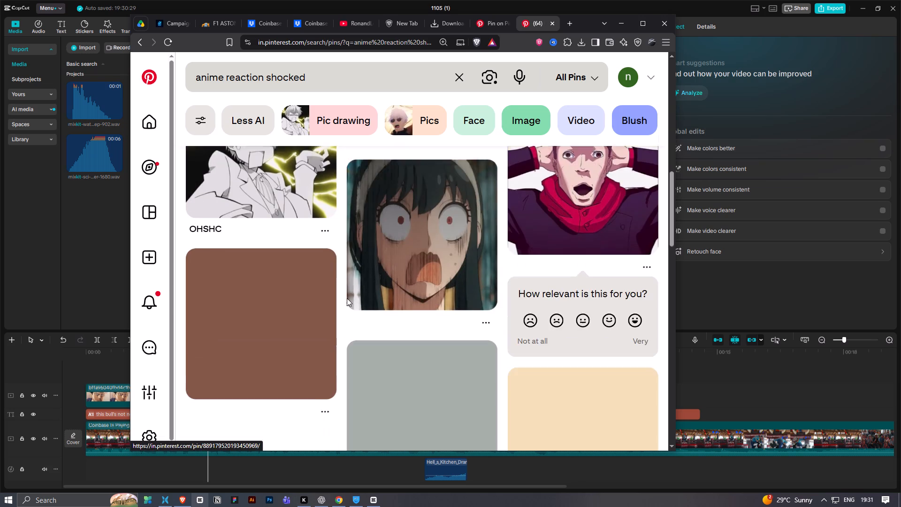
pyautogui.scroll(-2, 347, 298)
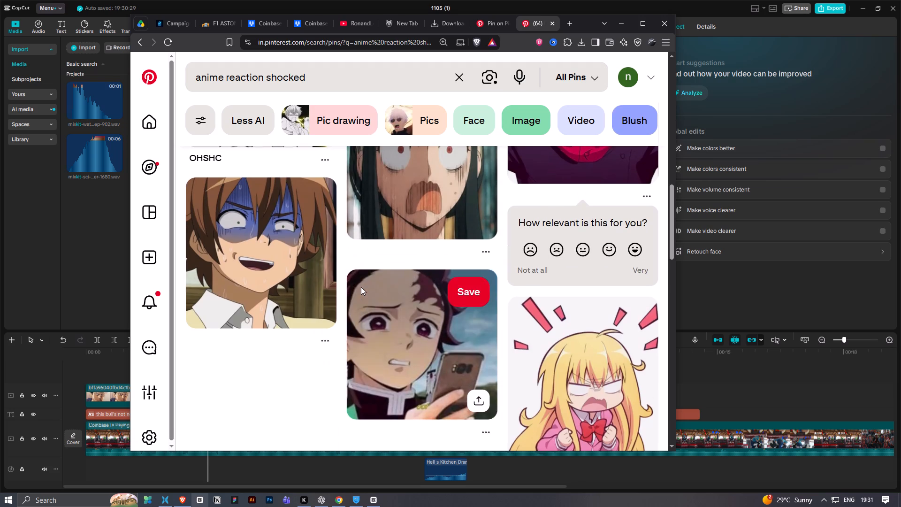
pyautogui.scroll(-11, 361, 287)
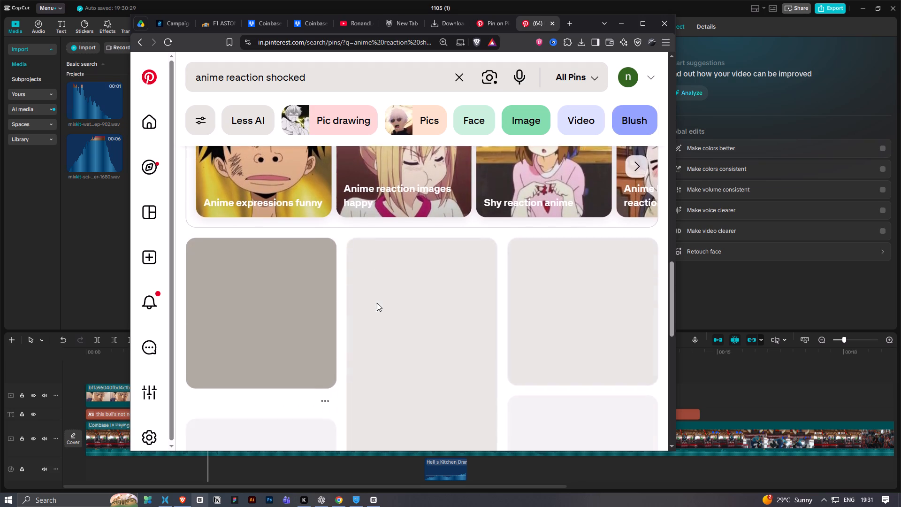
# Search Pinterest for "emoji reaction ok".
pyautogui.moveTo(339, 84); pyautogui.dragTo(199, 92)
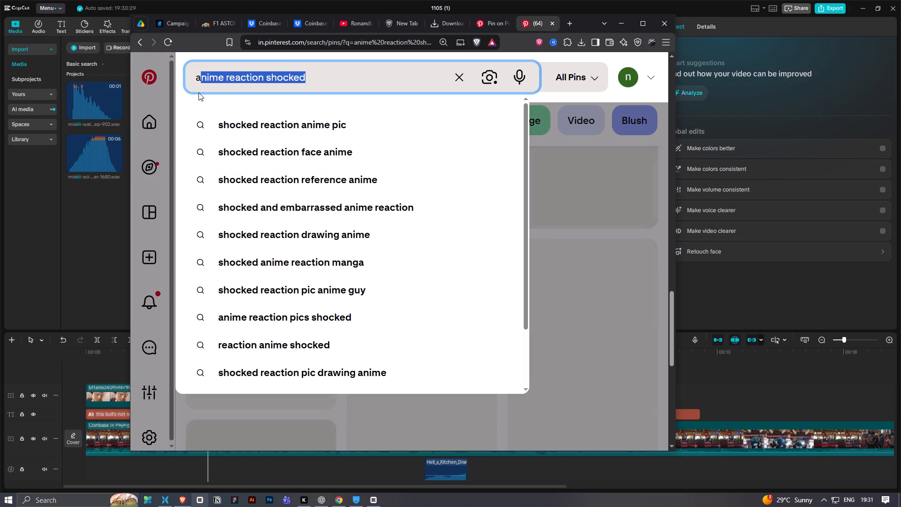
pyautogui.press('BackSpace')
pyautogui.press('BackSpace')
pyautogui.write('em')
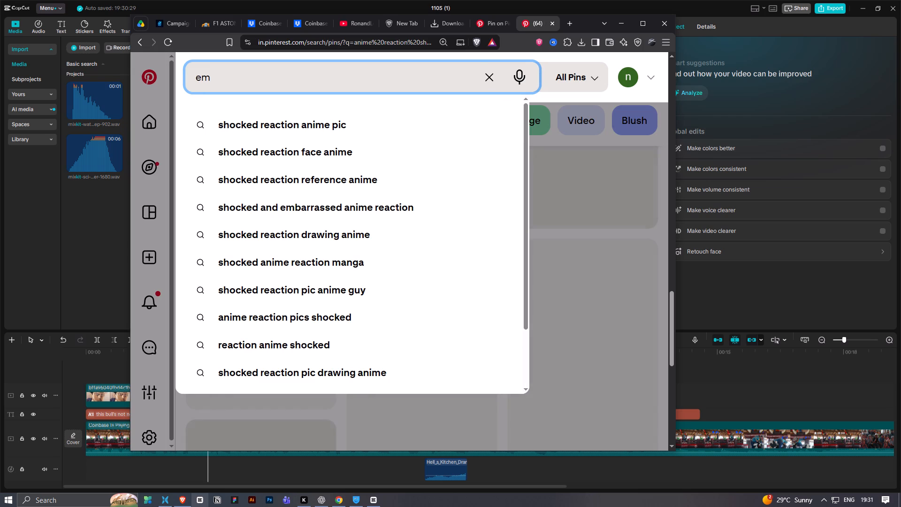
pyautogui.write('oji reaction')
pyautogui.press('space')
pyautogui.write('ok')
pyautogui.press('Return')
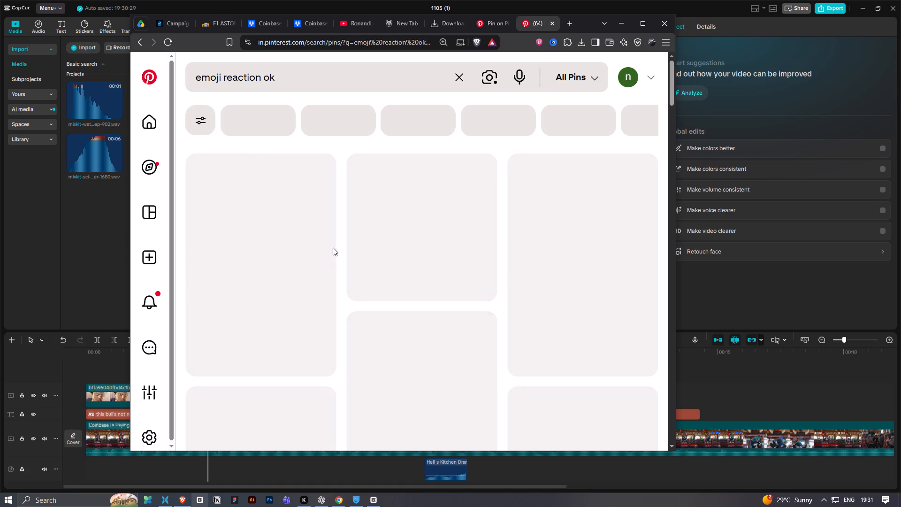
# Switch to CapCut and replay the opening from the start into the "but the stakes are high" caption to review the pink-haired Yuji overlay.
pyautogui.click(248, 481)
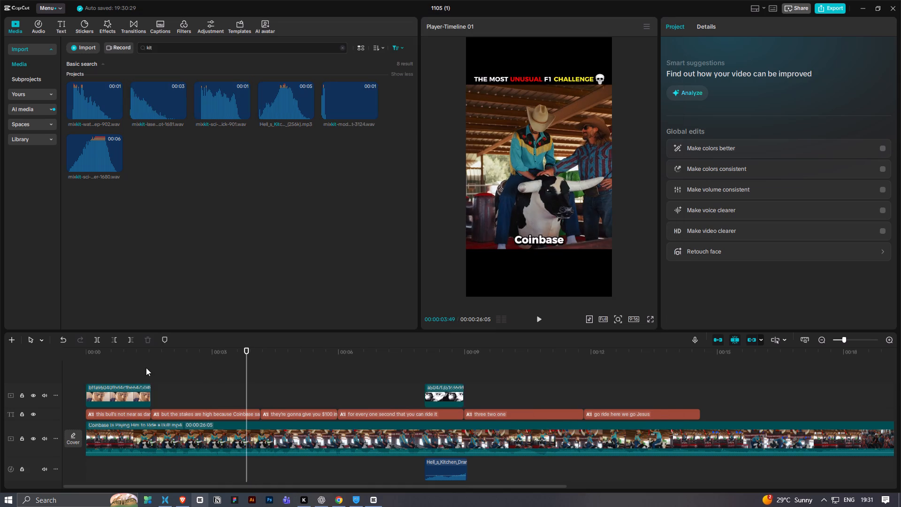
pyautogui.moveTo(147, 361); pyautogui.dragTo(81, 364)
pyautogui.moveTo(116, 353); pyautogui.dragTo(85, 359)
pyautogui.press('space')
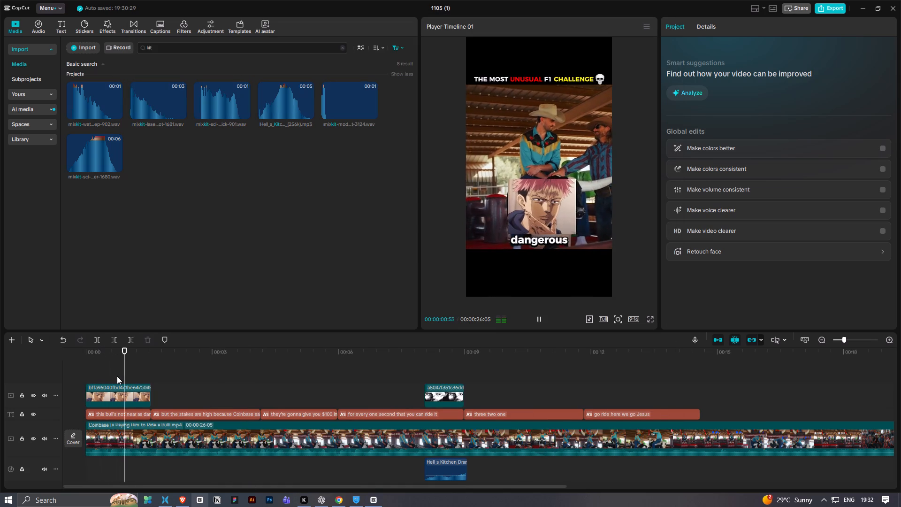
pyautogui.press('space')
pyautogui.moveTo(130, 355); pyautogui.dragTo(80, 370)
pyautogui.press('space')
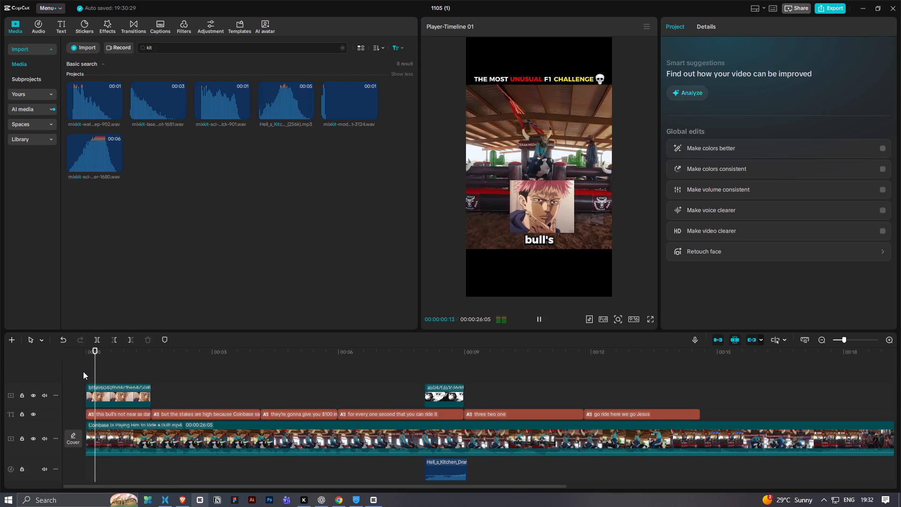
pyautogui.press('space')
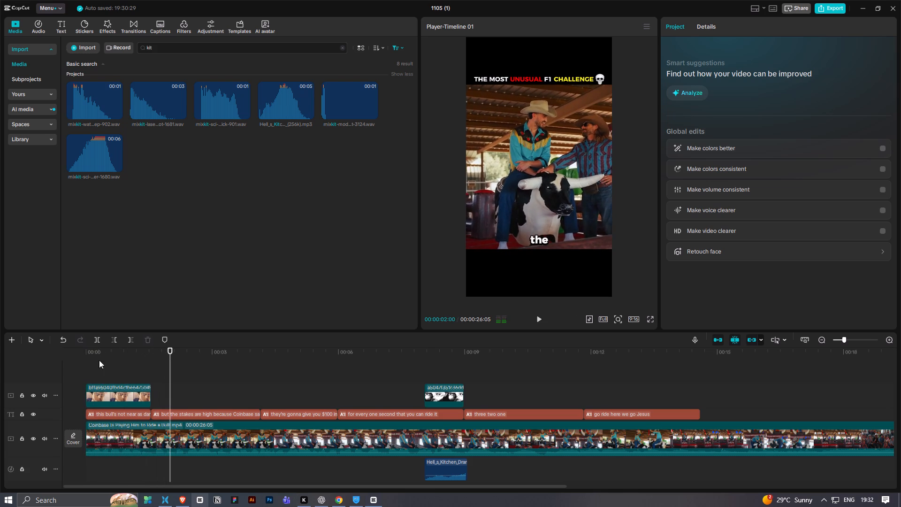
pyautogui.moveTo(111, 353); pyautogui.dragTo(90, 364)
pyautogui.press('space')
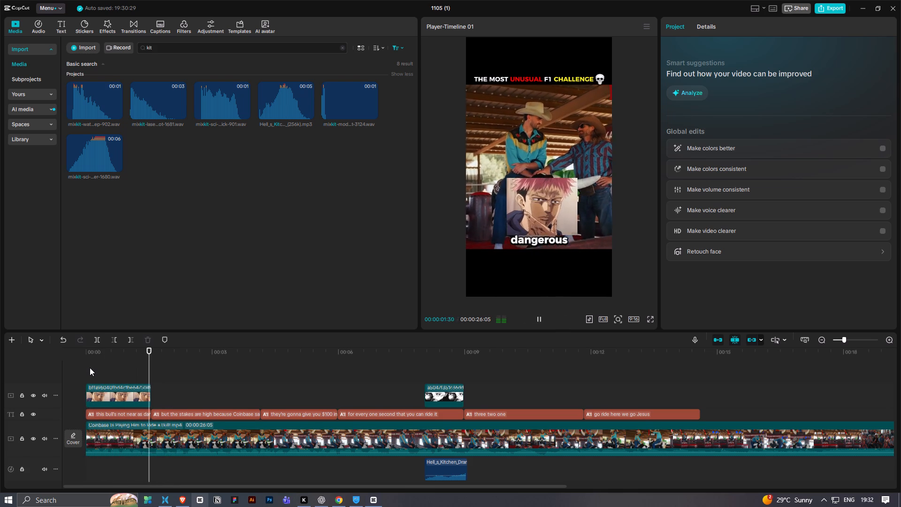
pyautogui.press('space')
pyautogui.moveTo(114, 353); pyautogui.dragTo(89, 370)
pyautogui.press('space')
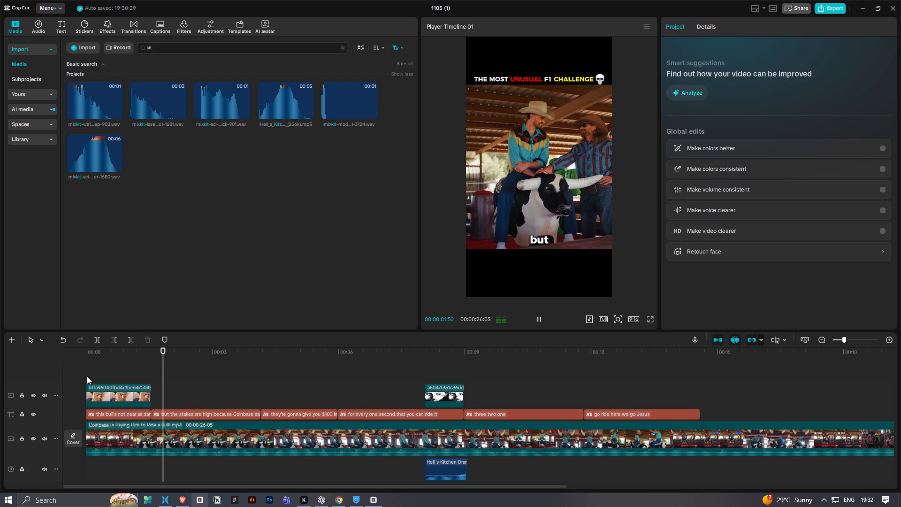
pyautogui.press('space')
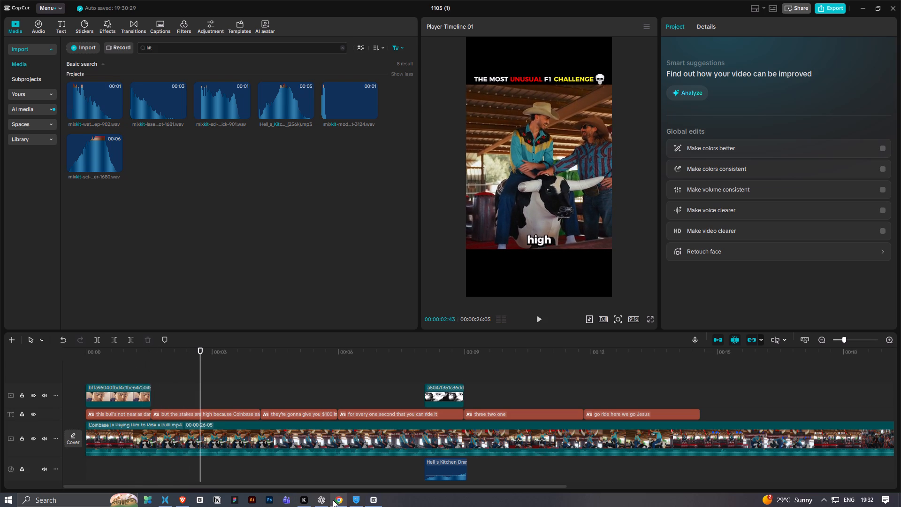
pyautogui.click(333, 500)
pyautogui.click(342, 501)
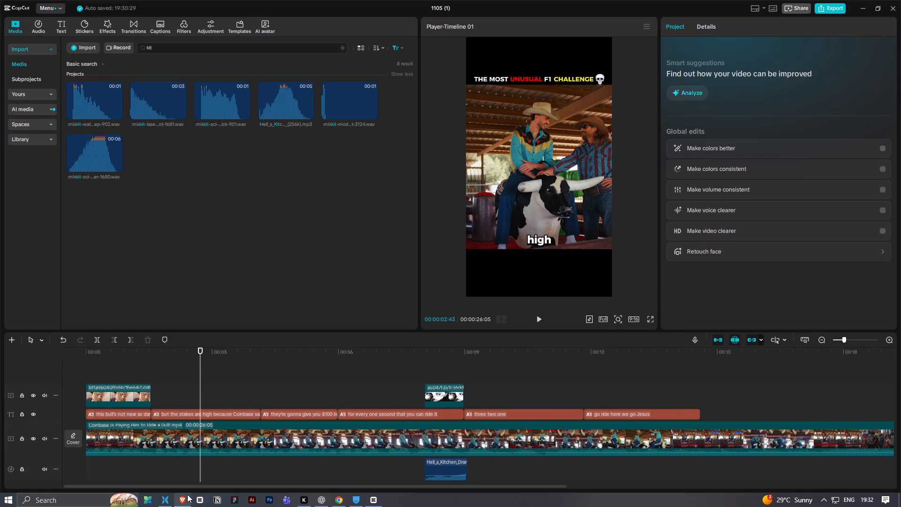
# In the Pinterest results for "emoji reaction ok", save the yellow thumbs-up smiley image to the Reaction images folder.
pyautogui.click(187, 494)
pyautogui.scroll(-2, 427, 360)
pyautogui.scroll(3, 445, 386)
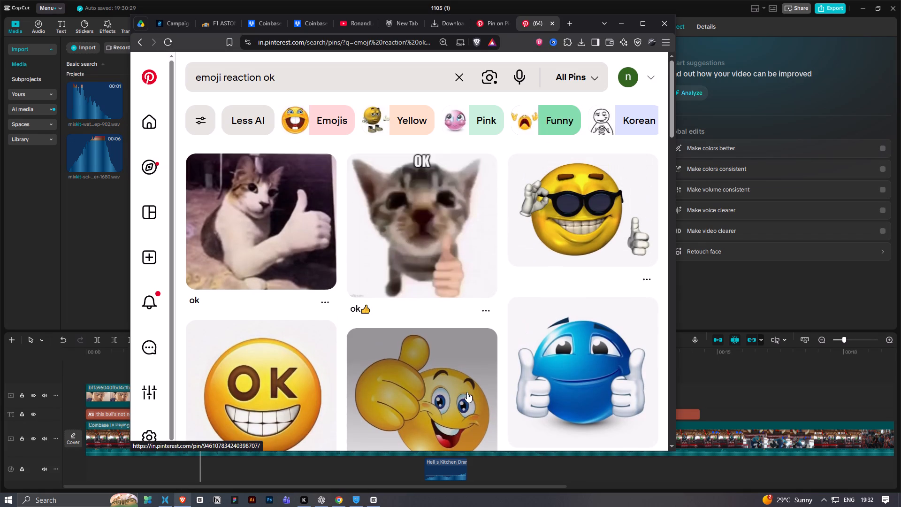
pyautogui.scroll(-7, 477, 384)
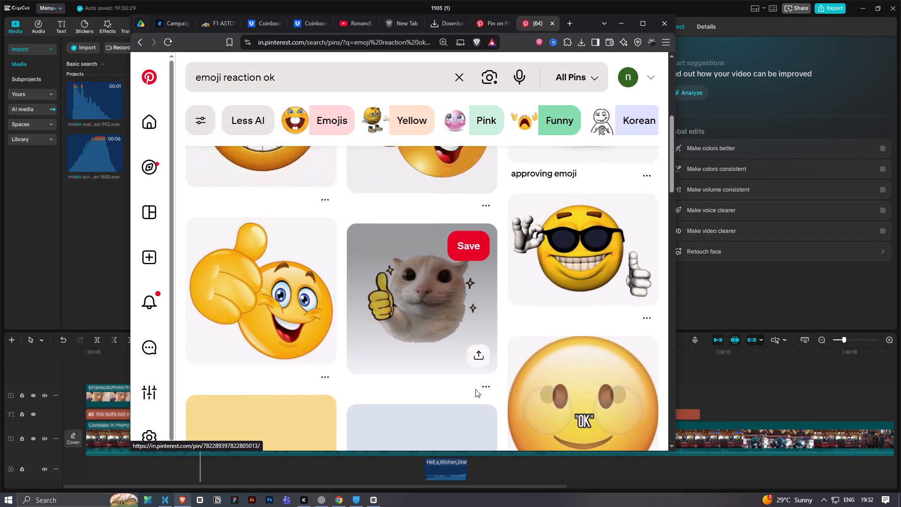
pyautogui.click(270, 307)
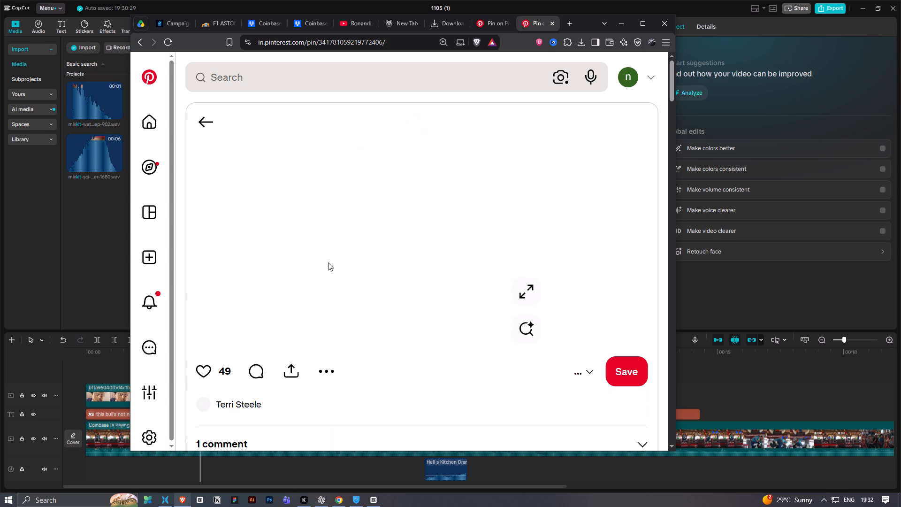
pyautogui.rightClick(423, 257)
pyautogui.click(473, 283)
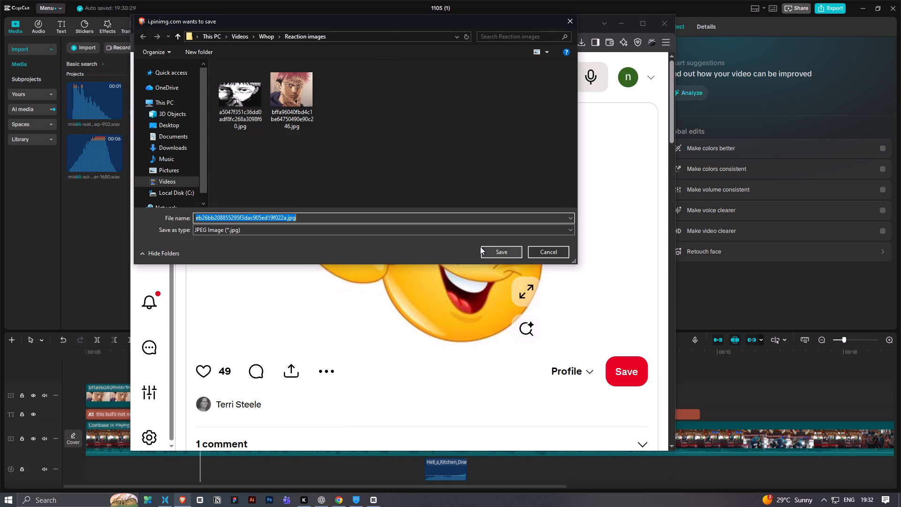
pyautogui.click(499, 252)
pyautogui.click(627, 31)
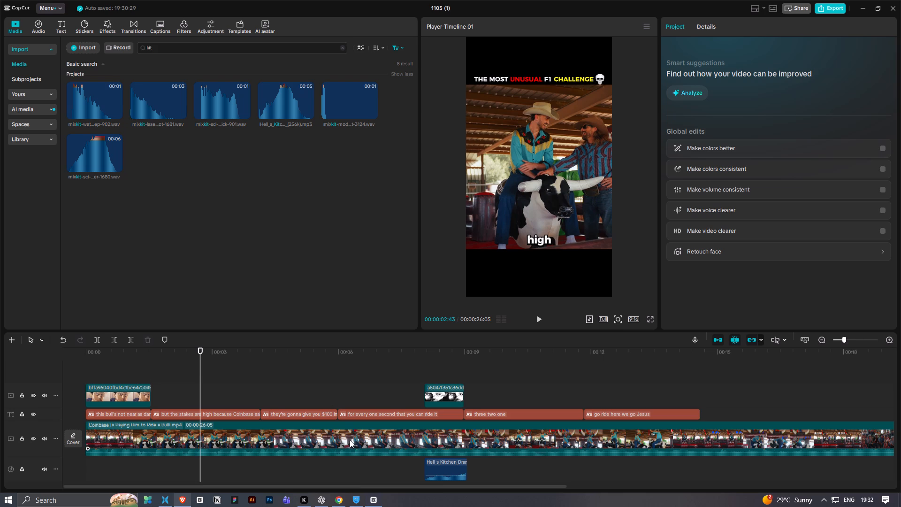
# Add the saved thumbs-up emoji to the CapCut overlay track at the word "high" and remove its background with Auto removal.
pyautogui.click(166, 498)
pyautogui.moveTo(333, 113); pyautogui.dragTo(141, 376)
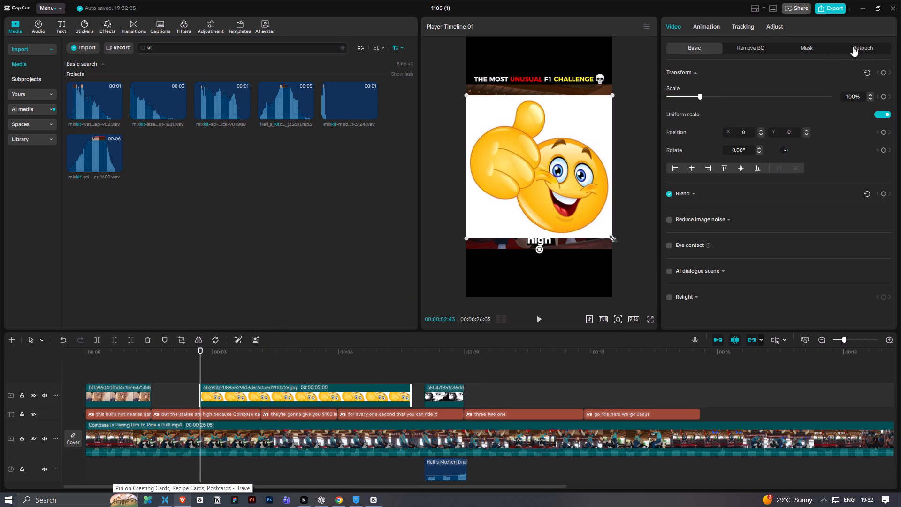
pyautogui.click(867, 46)
pyautogui.click(759, 50)
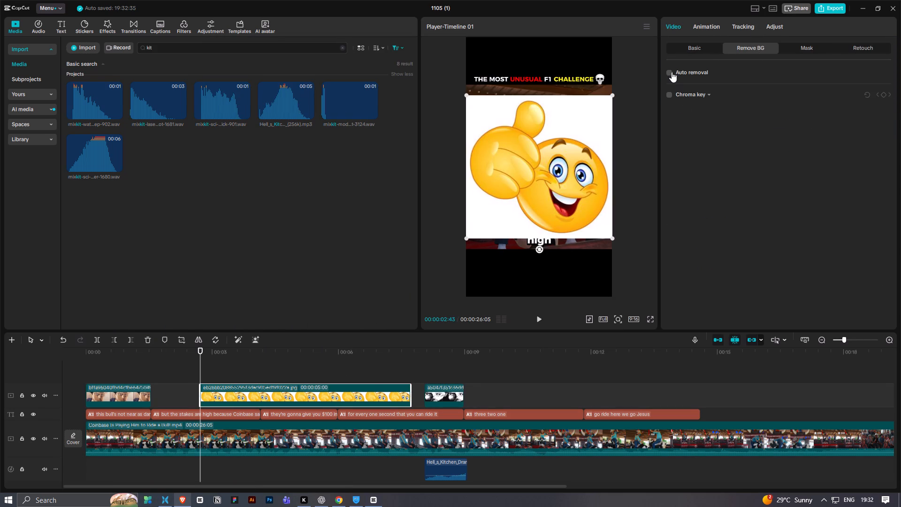
pyautogui.click(671, 71)
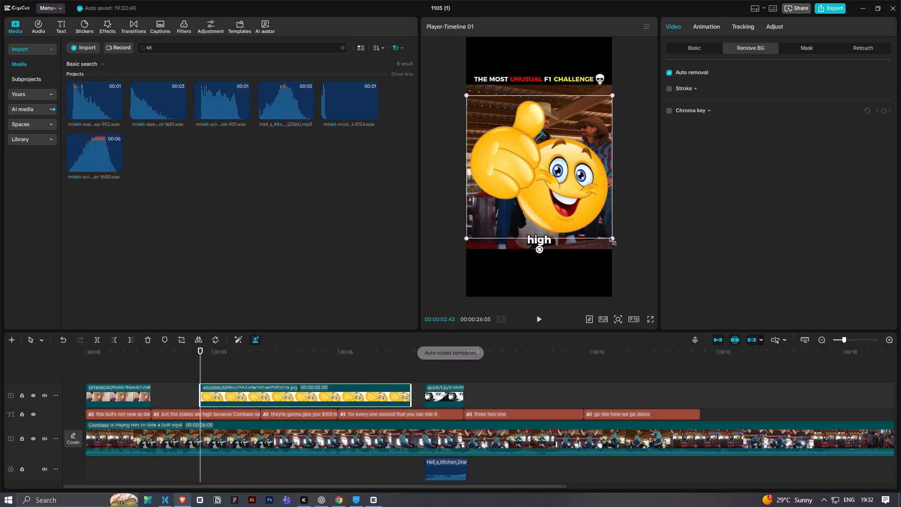
# Shrink the thumbs-up emoji to about a third of the frame width, centre it just above the caption, and check it in playback.
pyautogui.moveTo(611, 239); pyautogui.dragTo(536, 175)
pyautogui.moveTo(543, 171); pyautogui.dragTo(536, 232)
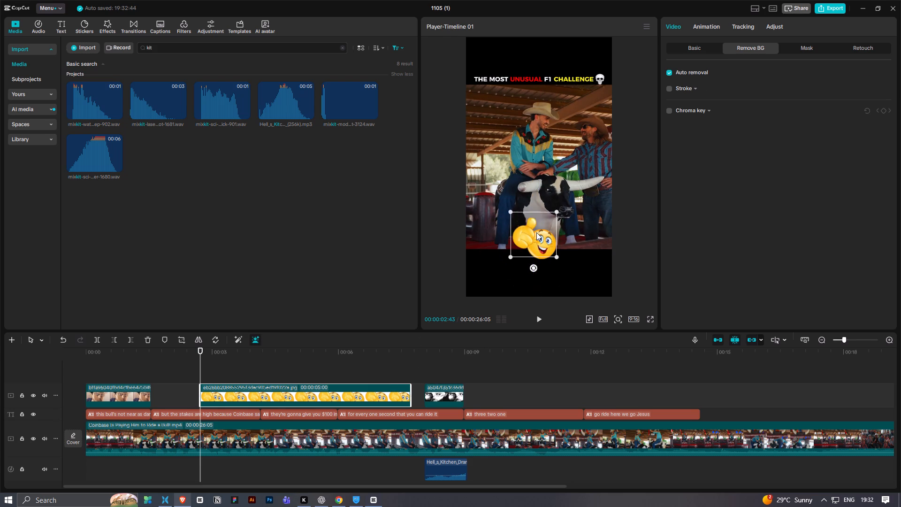
pyautogui.moveTo(536, 232); pyautogui.dragTo(542, 218)
pyautogui.click(207, 369)
pyautogui.click(193, 364)
pyautogui.press('space')
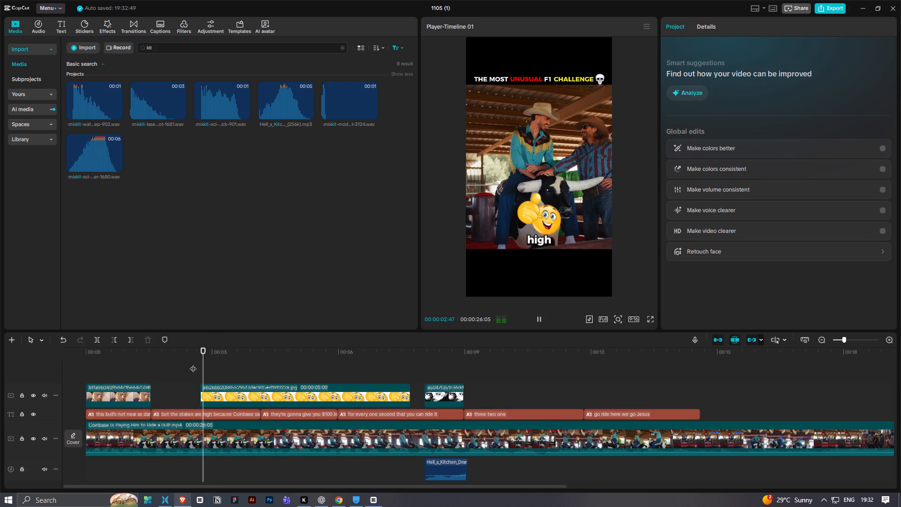
pyautogui.press('space')
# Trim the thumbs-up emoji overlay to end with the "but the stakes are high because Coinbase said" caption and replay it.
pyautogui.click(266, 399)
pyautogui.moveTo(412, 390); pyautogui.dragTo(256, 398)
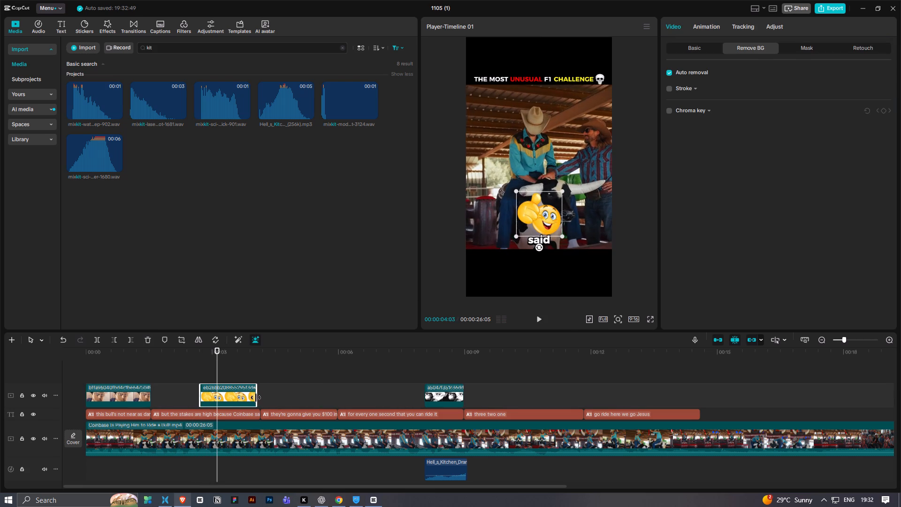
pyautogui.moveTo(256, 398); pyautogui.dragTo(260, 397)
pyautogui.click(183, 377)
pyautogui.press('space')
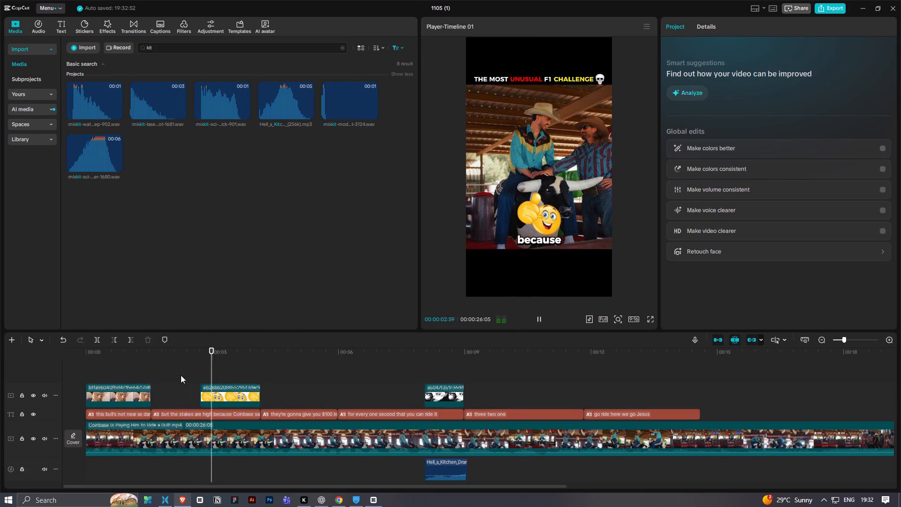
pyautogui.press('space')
# Search the project media for "ding".
pyautogui.keyDown('ctrl'); pyautogui.scroll(4, 248, 402); pyautogui.keyUp('ctrl')
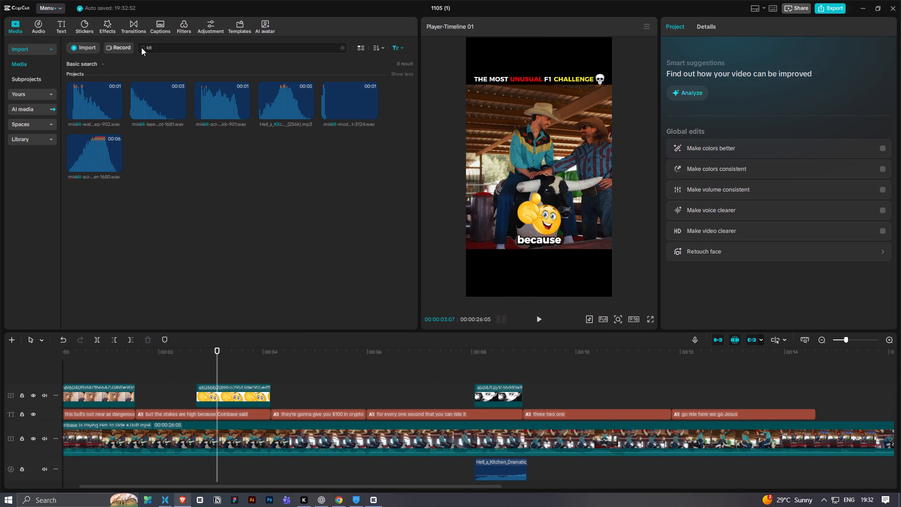
pyautogui.click(153, 47)
pyautogui.hotkey('ctrl', 'a')
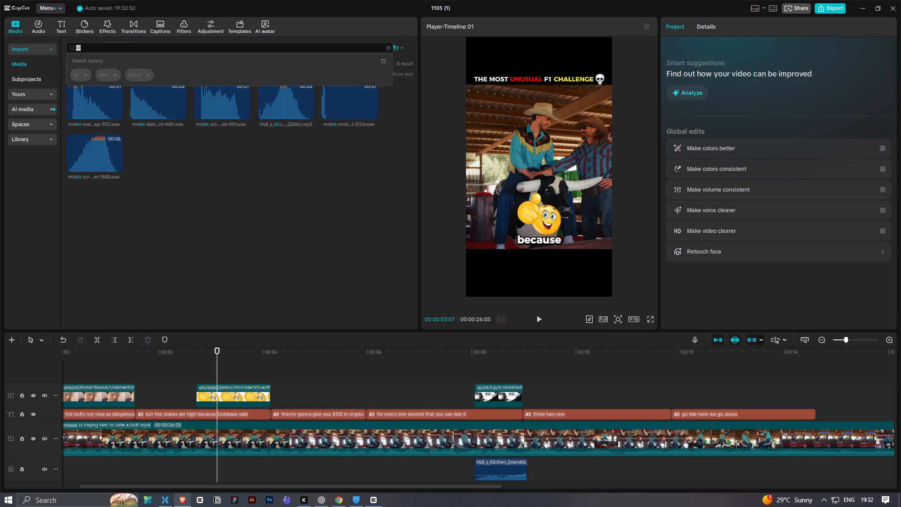
pyautogui.write('ding')
pyautogui.press('Return')
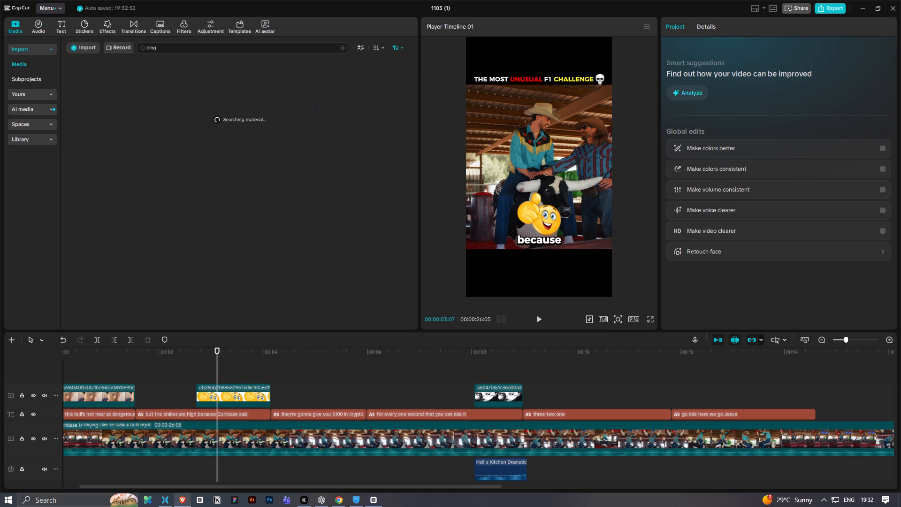
# Audition the "ding" search results, including S3. ding.mp3, for a sound that suits the thumbs-up emoji.
pyautogui.click(165, 502)
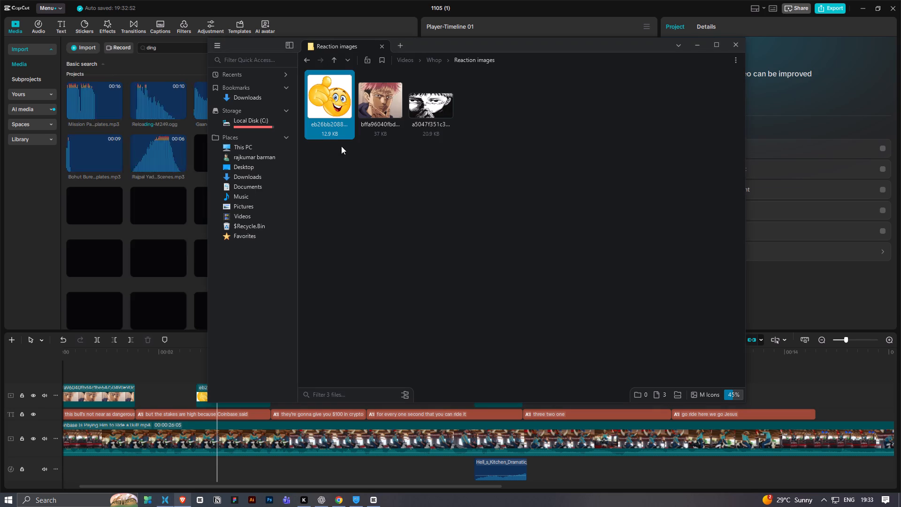
pyautogui.click(76, 102)
pyautogui.click(171, 107)
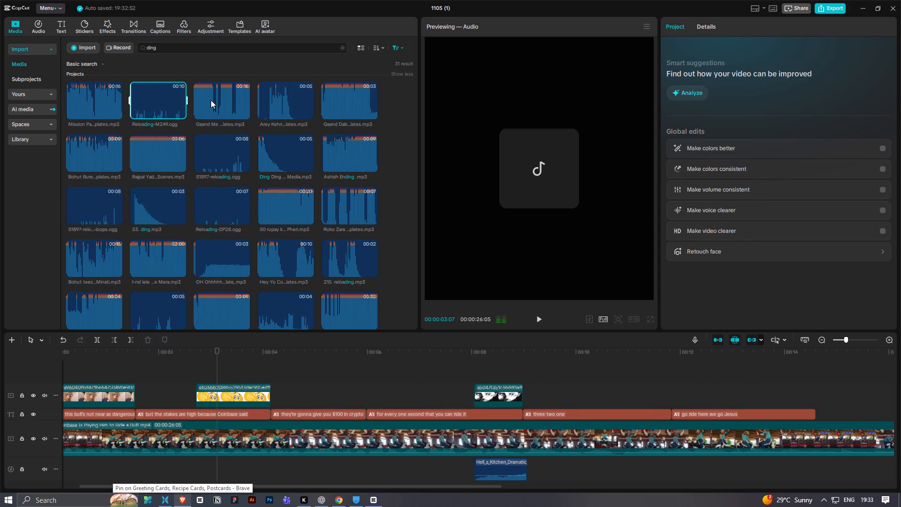
pyautogui.click(214, 99)
pyautogui.click(289, 112)
pyautogui.click(357, 103)
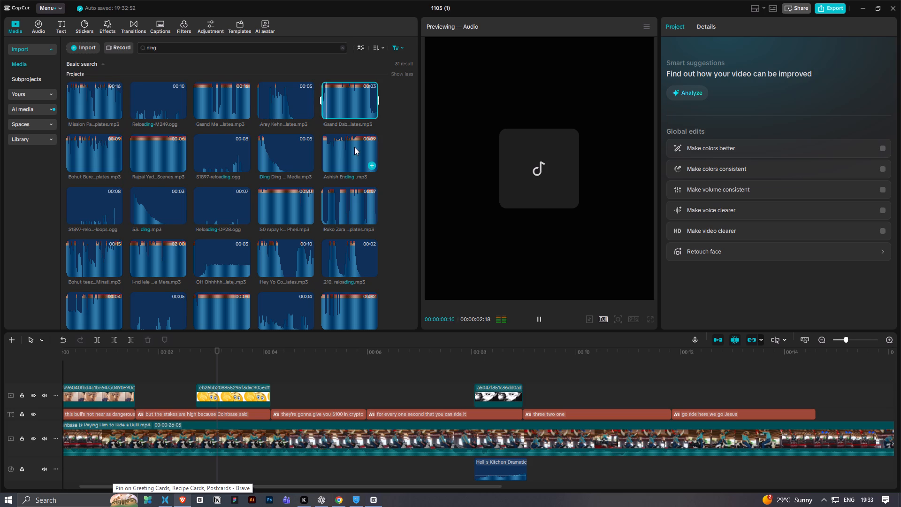
pyautogui.click(354, 148)
pyautogui.click(174, 153)
pyautogui.click(85, 154)
pyautogui.click(101, 257)
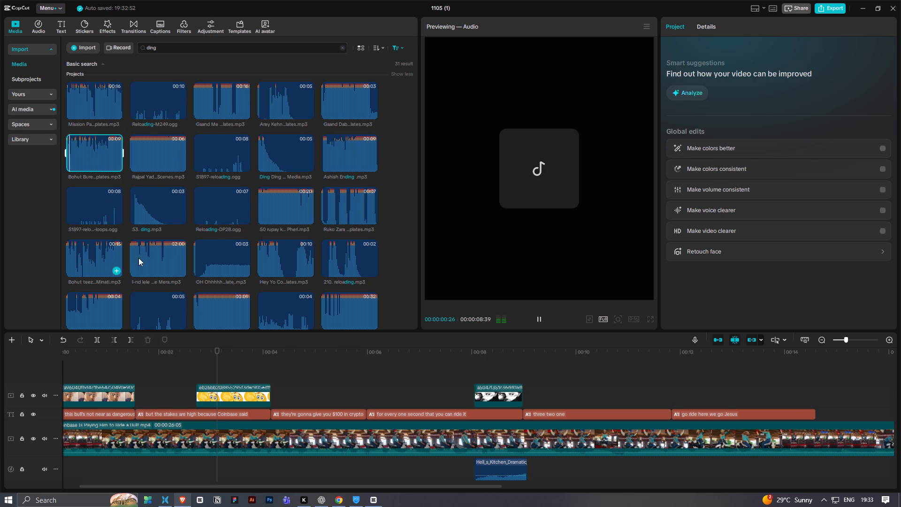
pyautogui.click(153, 261)
pyautogui.click(163, 215)
# Place S3. ding.mp3 on the audio track so it starts just before the thumbs-up emoji appears, and check the timing in playback.
pyautogui.moveTo(152, 210); pyautogui.dragTo(170, 357)
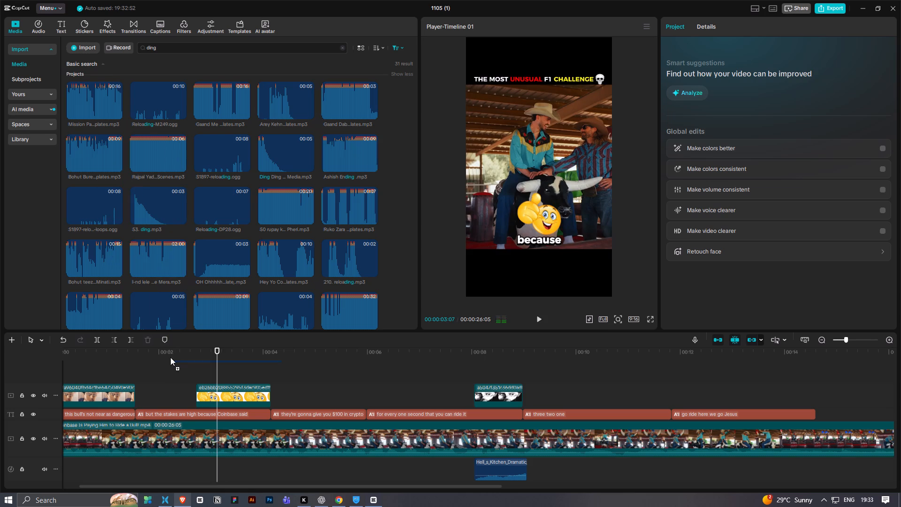
pyautogui.moveTo(170, 357); pyautogui.dragTo(173, 365)
pyautogui.keyDown('ctrl'); pyautogui.scroll(4, 217, 428); pyautogui.keyUp('ctrl')
pyautogui.moveTo(198, 465); pyautogui.dragTo(219, 462)
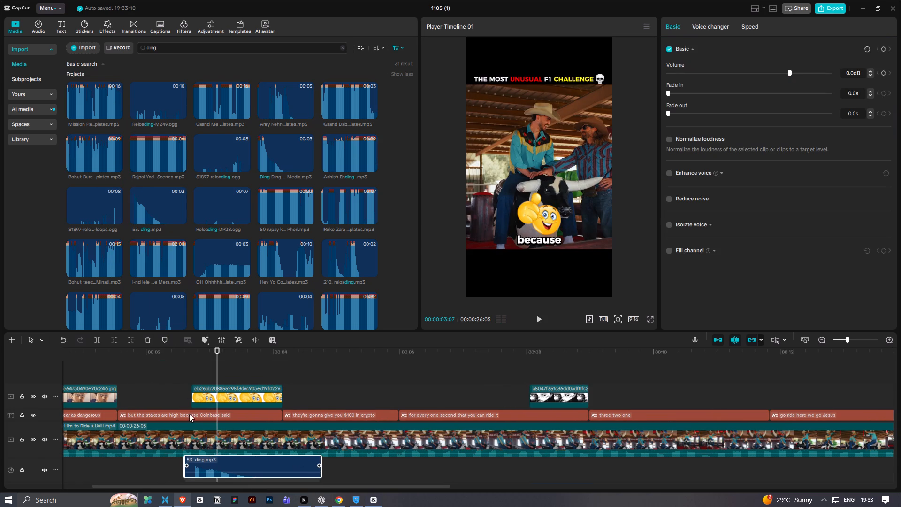
pyautogui.click(162, 377)
pyautogui.press('space')
pyautogui.press('space')
pyautogui.click(167, 381)
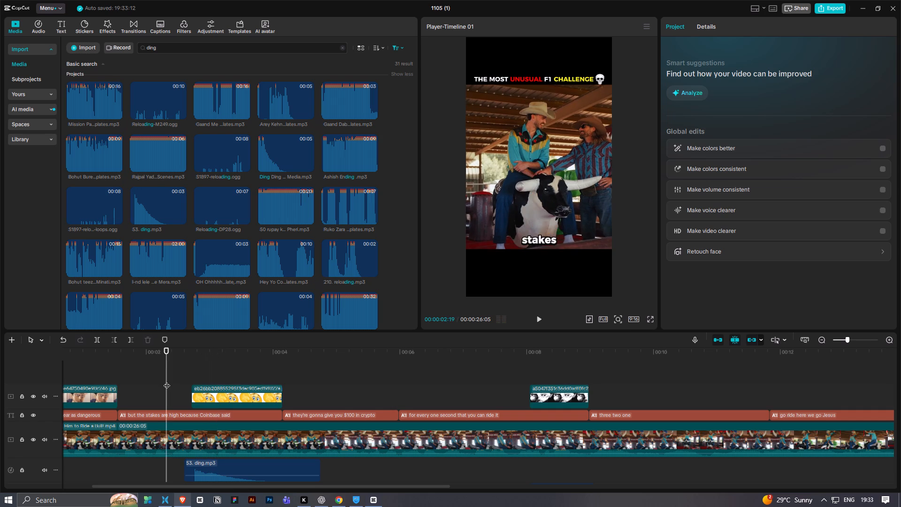
pyautogui.press('space')
pyautogui.press('space')
# Shorten the thumbs-up emoji overlay and the ding sound to end together after the word "because", and play through to "$100".
pyautogui.click(236, 396)
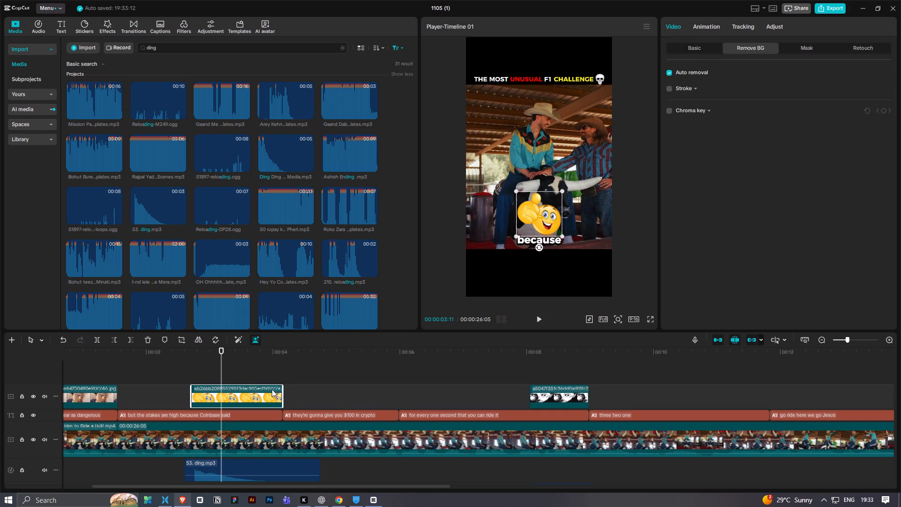
pyautogui.moveTo(284, 390); pyautogui.dragTo(229, 401)
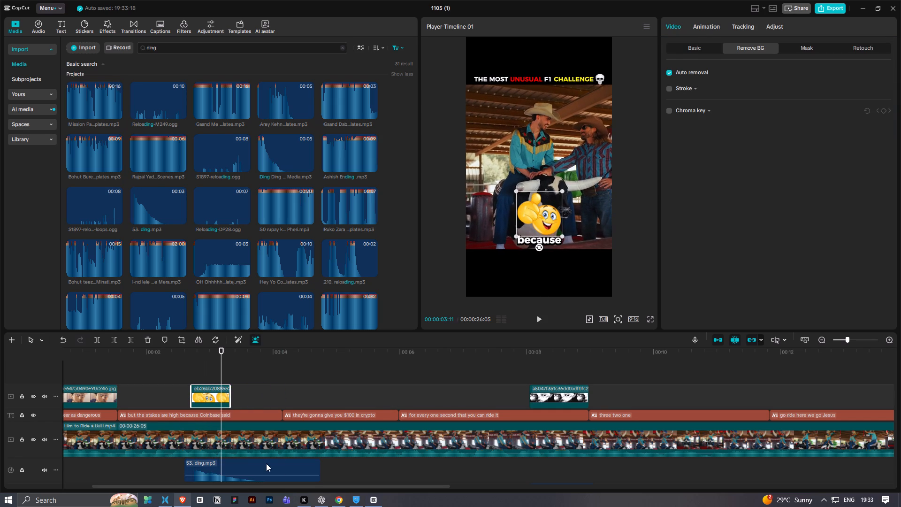
pyautogui.click(266, 467)
pyautogui.moveTo(321, 473); pyautogui.dragTo(227, 471)
pyautogui.click(159, 383)
pyautogui.press('space')
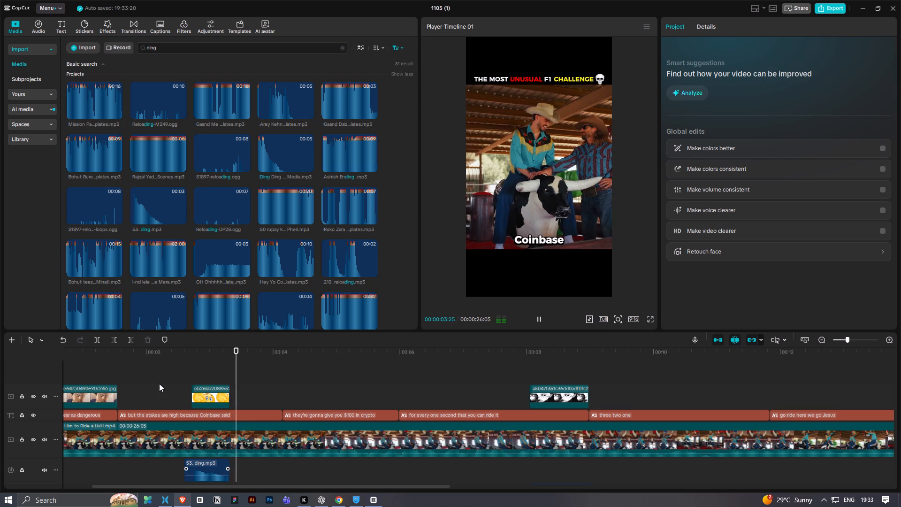
pyautogui.press('space')
pyautogui.press('space')
pyautogui.press('space')
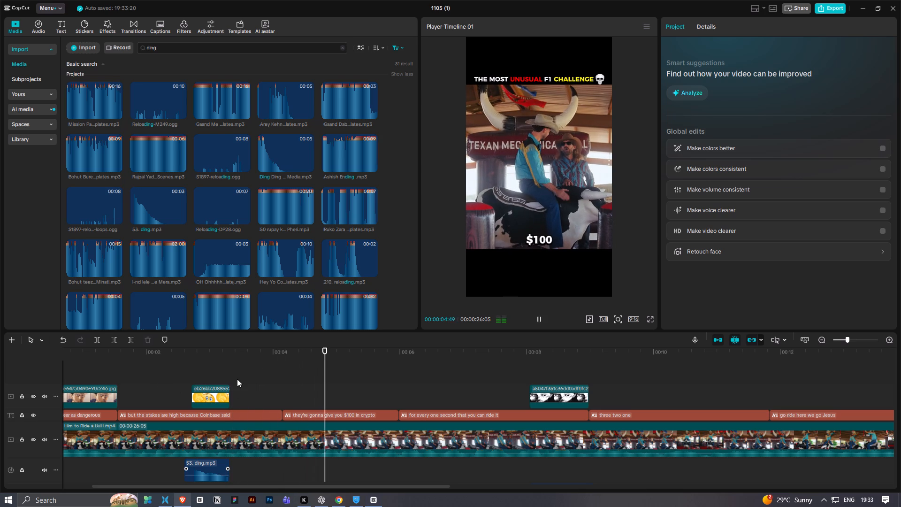
# Return to Pinterest and save the "Nerd cat" image with glasses and raised finger to the Reaction images folder.
pyautogui.click(333, 499)
pyautogui.click(334, 499)
pyautogui.click(190, 498)
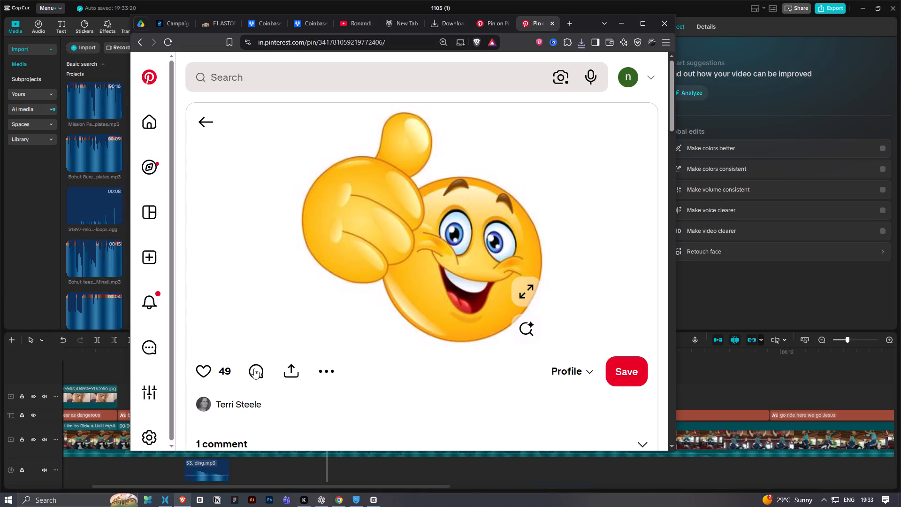
pyautogui.scroll(-7, 340, 291)
pyautogui.scroll(-2, 422, 338)
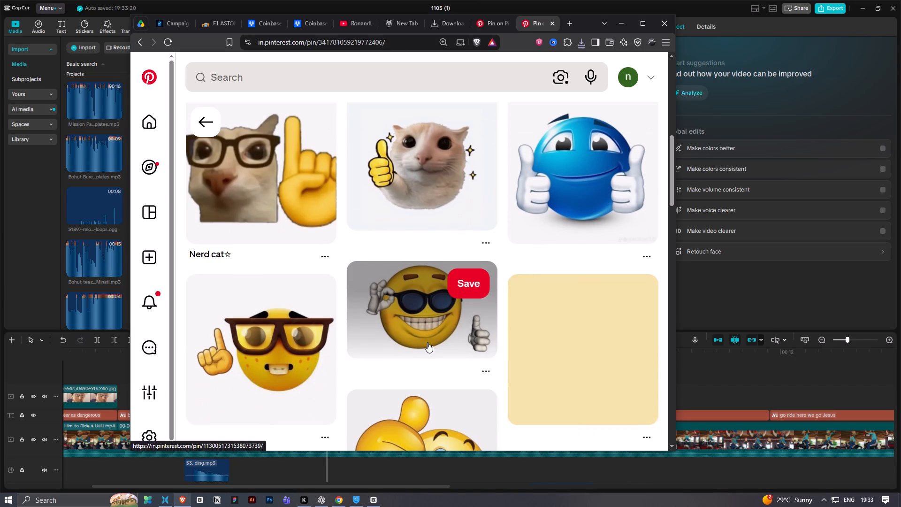
pyautogui.scroll(1, 428, 342)
pyautogui.click(273, 241)
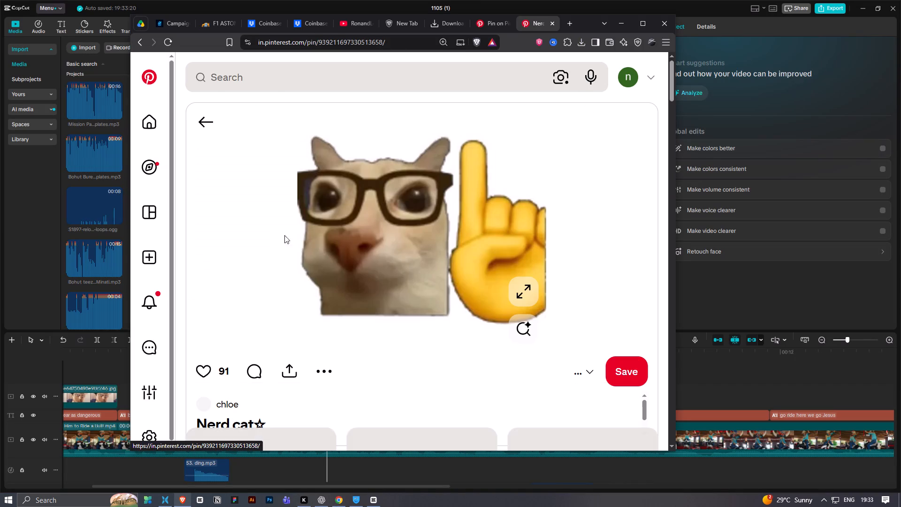
pyautogui.rightClick(370, 230)
pyautogui.click(417, 255)
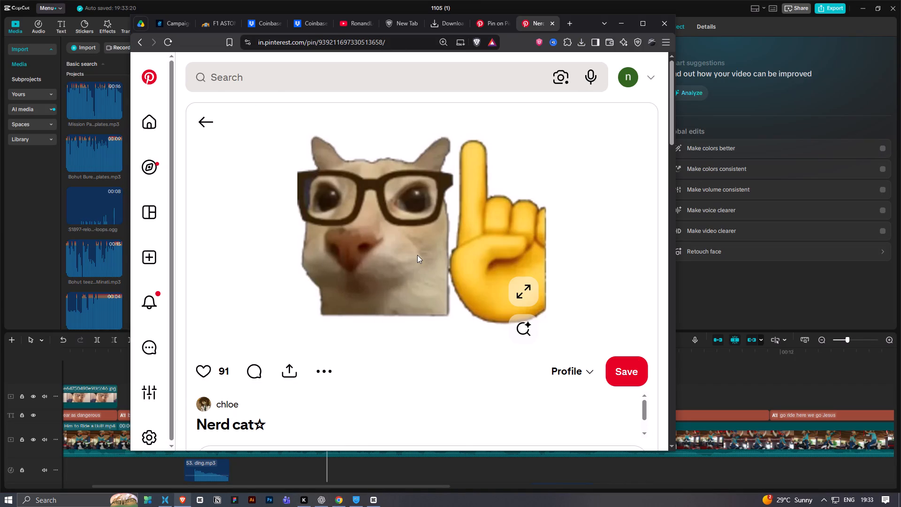
pyautogui.scroll(-4, 420, 262)
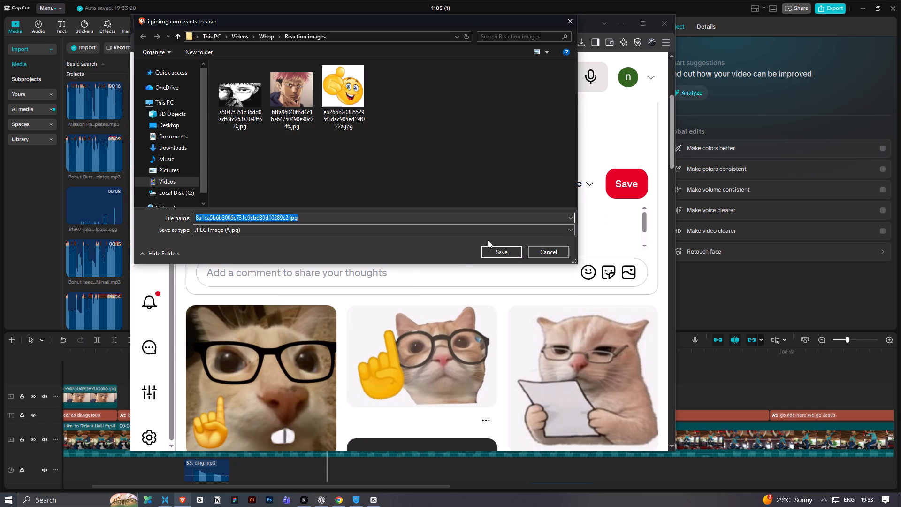
pyautogui.click(493, 252)
# Save the related close-up pin of the buck-toothed cat in black glasses with a pointing finger, and return to CapCut.
pyautogui.scroll(-3, 490, 264)
pyautogui.click(299, 248)
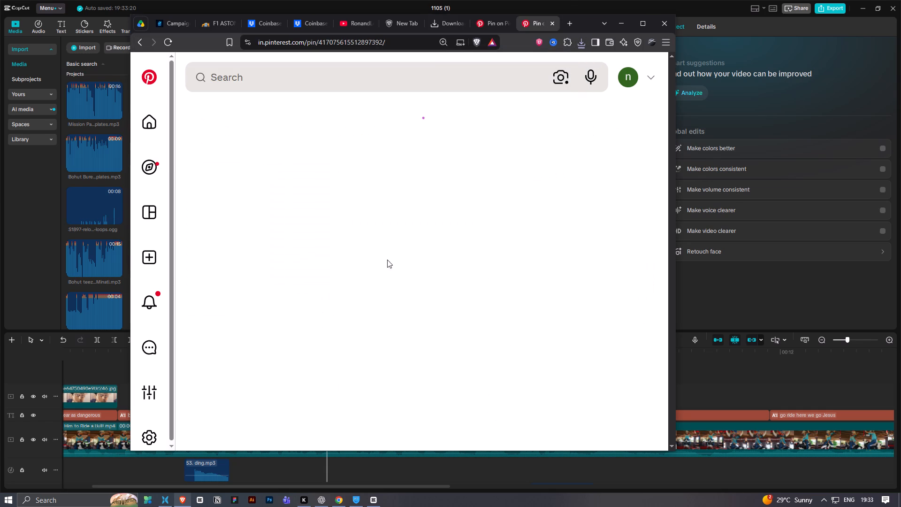
pyautogui.rightClick(420, 243)
pyautogui.click(467, 270)
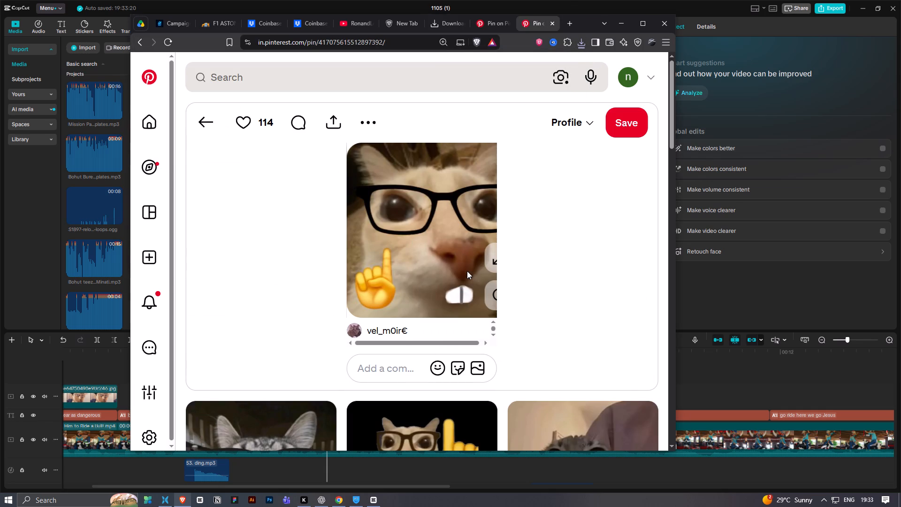
pyautogui.click(487, 254)
pyautogui.scroll(-7, 534, 332)
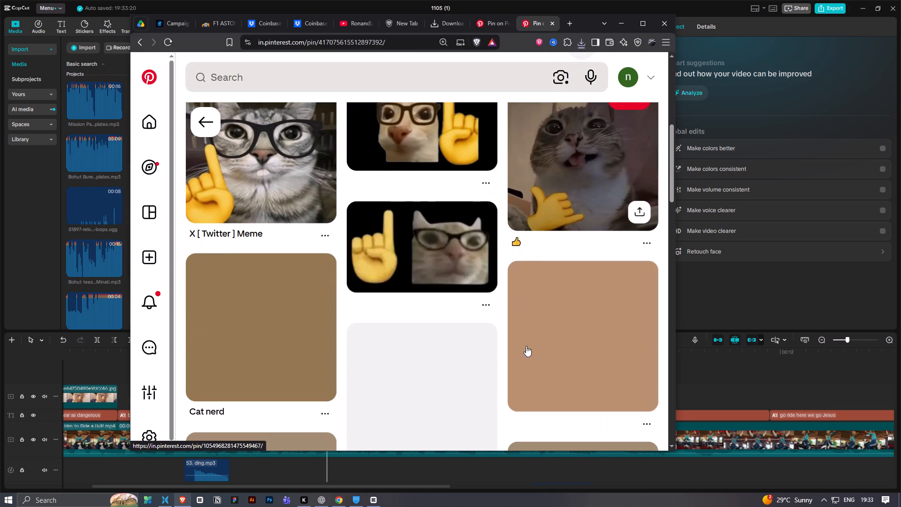
pyautogui.click(616, 21)
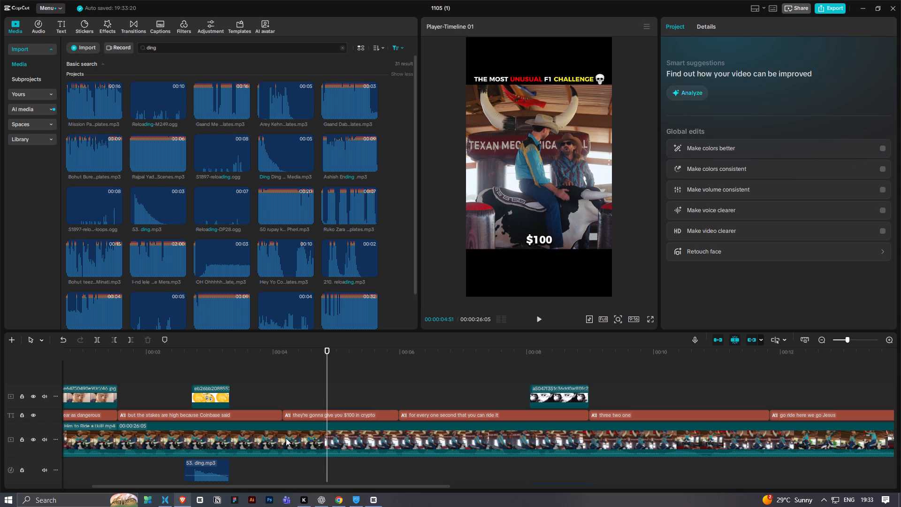
# Add the Nerd cat image as a top overlay starting with the caption "they're gonna give you $100 in crypto", and check its start in playback.
pyautogui.click(168, 500)
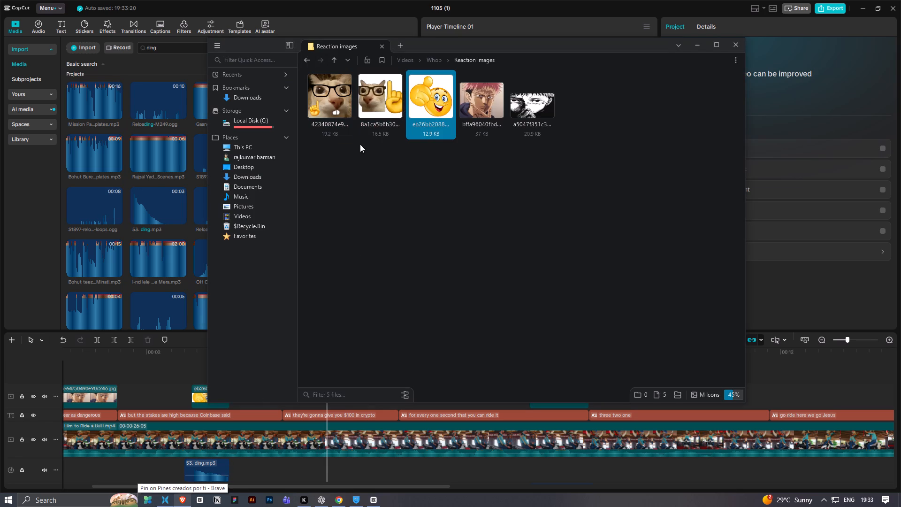
pyautogui.moveTo(382, 102); pyautogui.dragTo(382, 105)
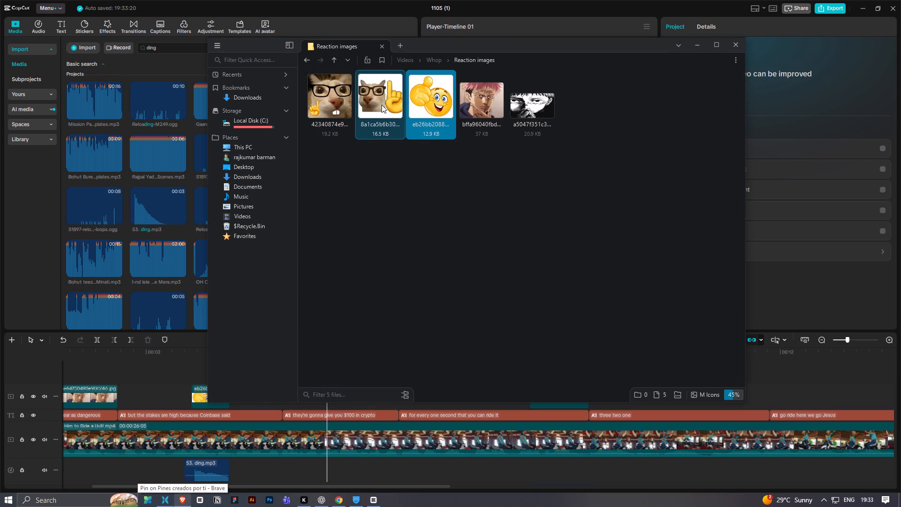
pyautogui.moveTo(382, 105); pyautogui.dragTo(180, 353)
pyautogui.moveTo(369, 394); pyautogui.dragTo(324, 397)
pyautogui.click(281, 364)
pyautogui.press('space')
pyautogui.press('space')
pyautogui.keyDown('alt'); pyautogui.scroll(-2, 299, 405); pyautogui.keyUp('alt')
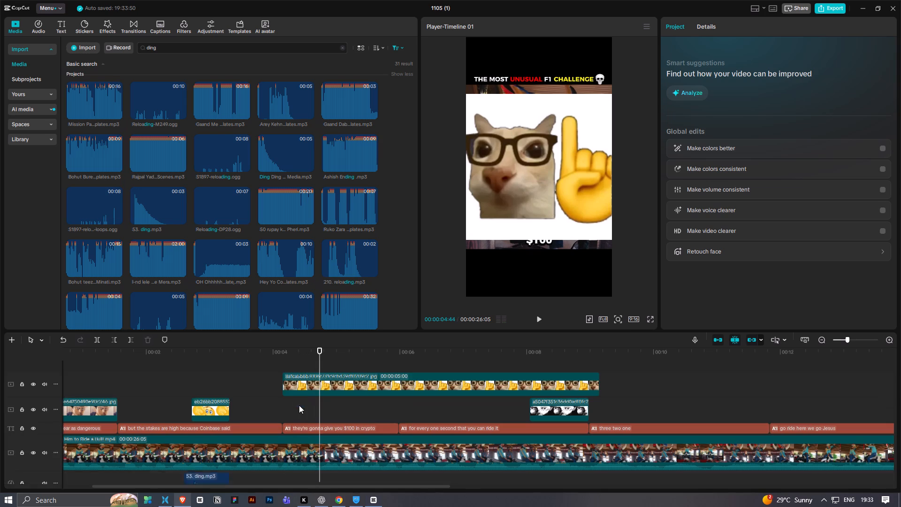
pyautogui.keyDown('alt'); pyautogui.scroll(-3, 299, 405); pyautogui.keyUp('alt')
pyautogui.press('space')
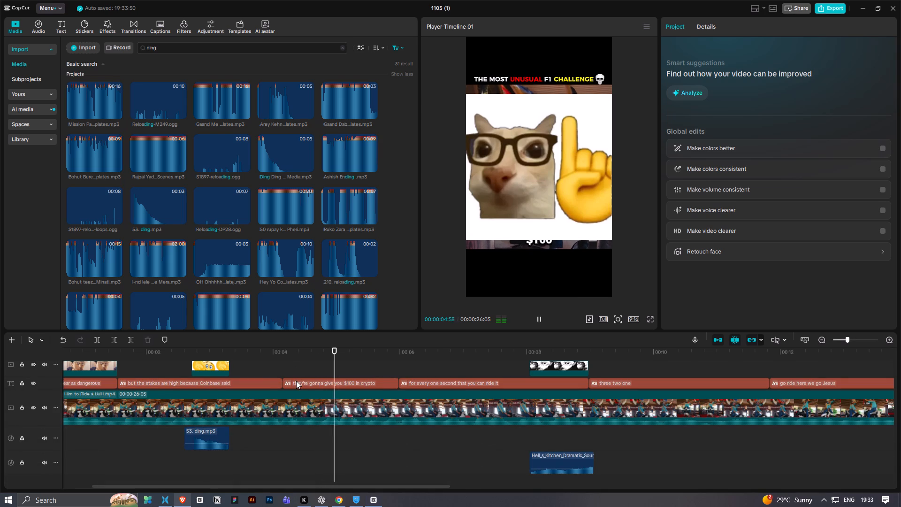
pyautogui.press('space')
pyautogui.click(265, 360)
pyautogui.press('space')
pyautogui.press('space')
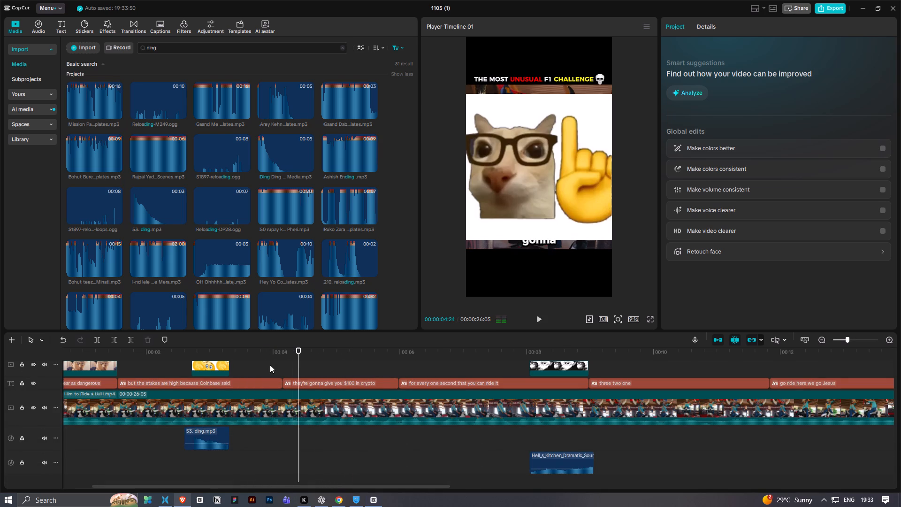
# Replay from the cat overlay's start and shorten the overlay to end at 00:00:04:53, on the word "$100".
pyautogui.keyDown('alt'); pyautogui.scroll(4, 278, 380); pyautogui.keyUp('alt')
pyautogui.moveTo(296, 355); pyautogui.dragTo(282, 366)
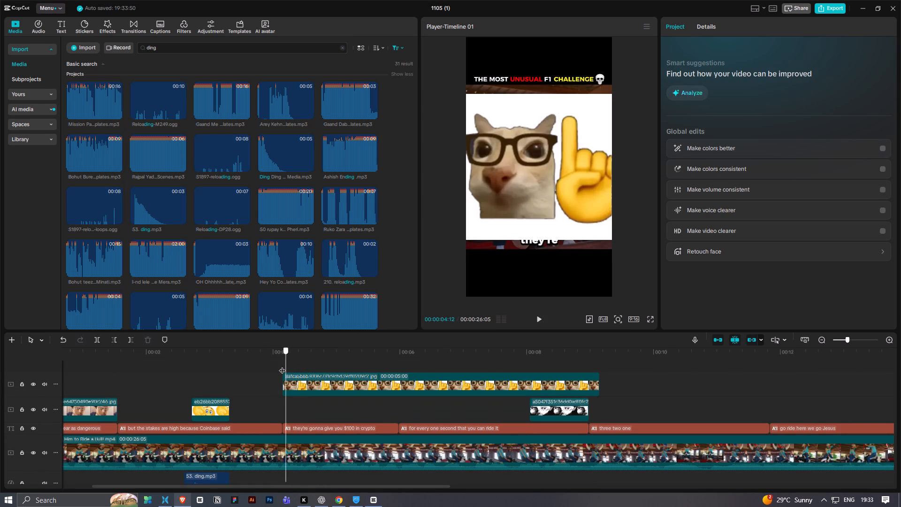
pyautogui.moveTo(282, 366); pyautogui.dragTo(282, 367)
pyautogui.press('space')
pyautogui.press('space')
pyautogui.click(311, 382)
pyautogui.press('space')
pyautogui.press('space')
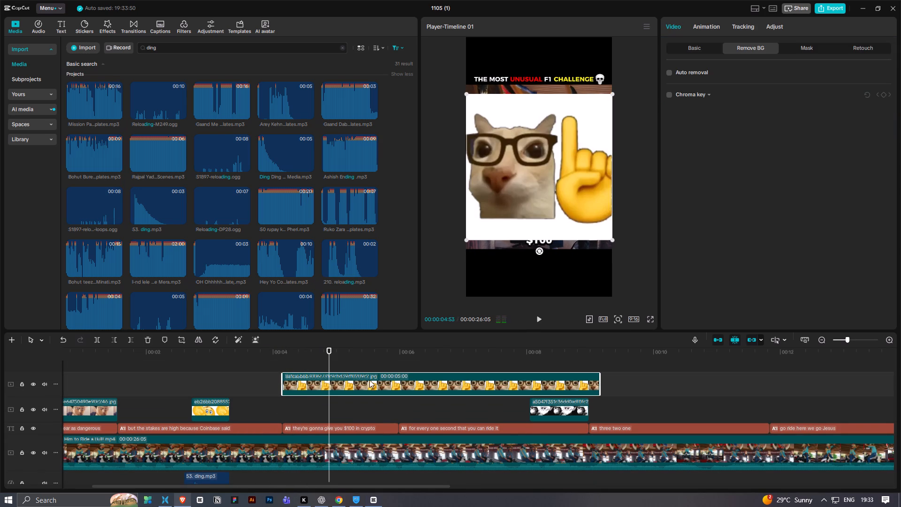
pyautogui.moveTo(600, 387); pyautogui.dragTo(336, 399)
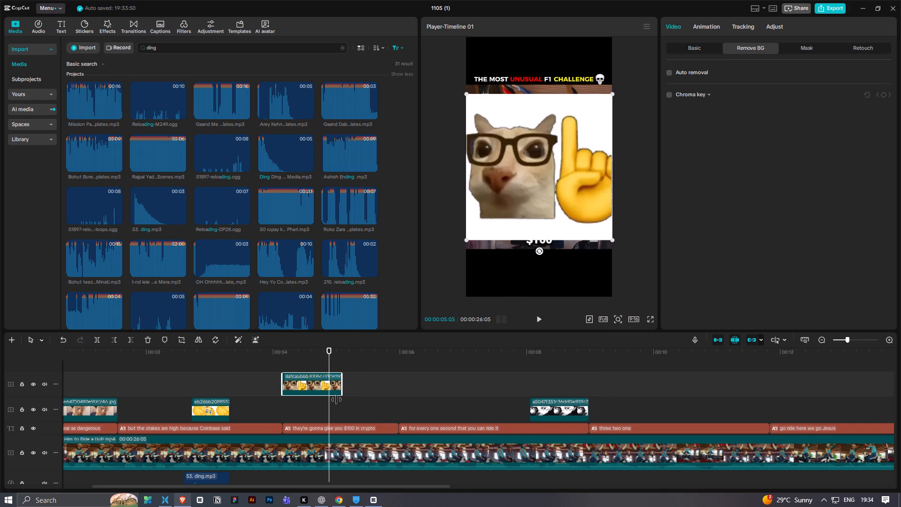
pyautogui.moveTo(336, 399); pyautogui.dragTo(328, 402)
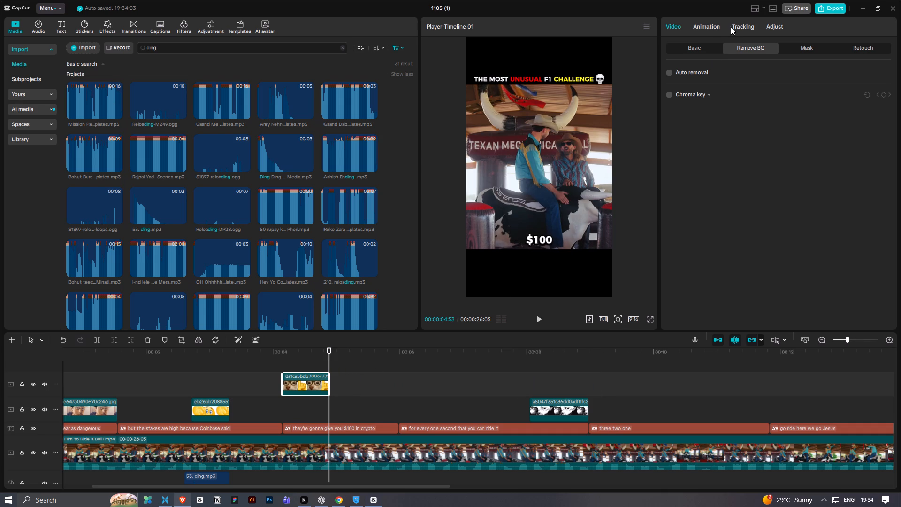
# Remove the cat overlay's background automatically, scale it down, and position it just above the caption.
pyautogui.click(667, 72)
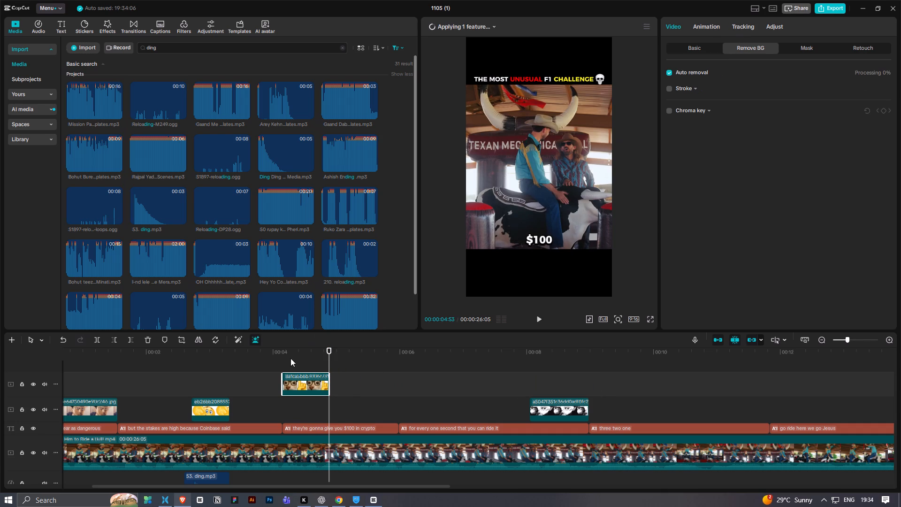
pyautogui.click(308, 350)
pyautogui.moveTo(611, 242); pyautogui.dragTo(568, 197)
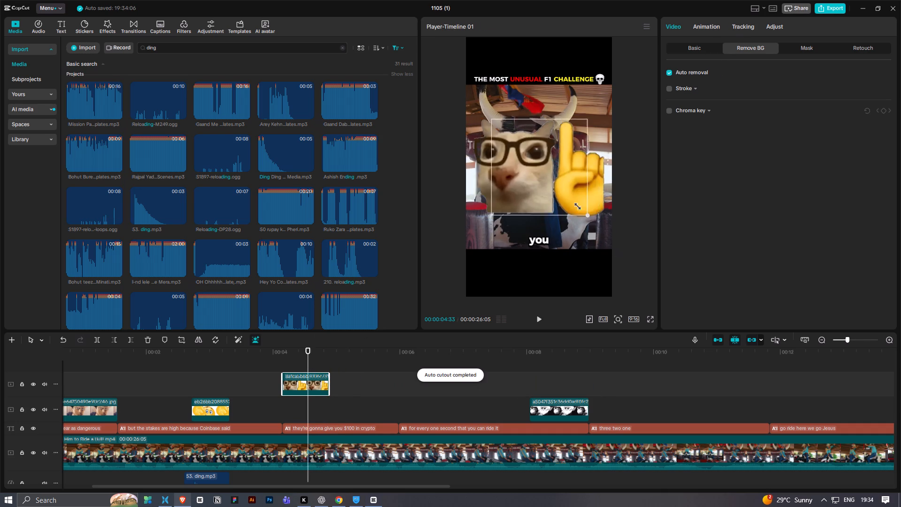
pyautogui.moveTo(568, 197); pyautogui.dragTo(548, 175)
pyautogui.moveTo(546, 175); pyautogui.dragTo(546, 225)
# Play from the start of the video, and replay from "Coinbase" to "$100" to examine the cat overlay's timing.
pyautogui.click(192, 386)
pyautogui.keyDown('ctrl'); pyautogui.scroll(-3, 193, 386); pyautogui.keyUp('ctrl')
pyautogui.moveTo(165, 356); pyautogui.dragTo(56, 377)
pyautogui.press('space')
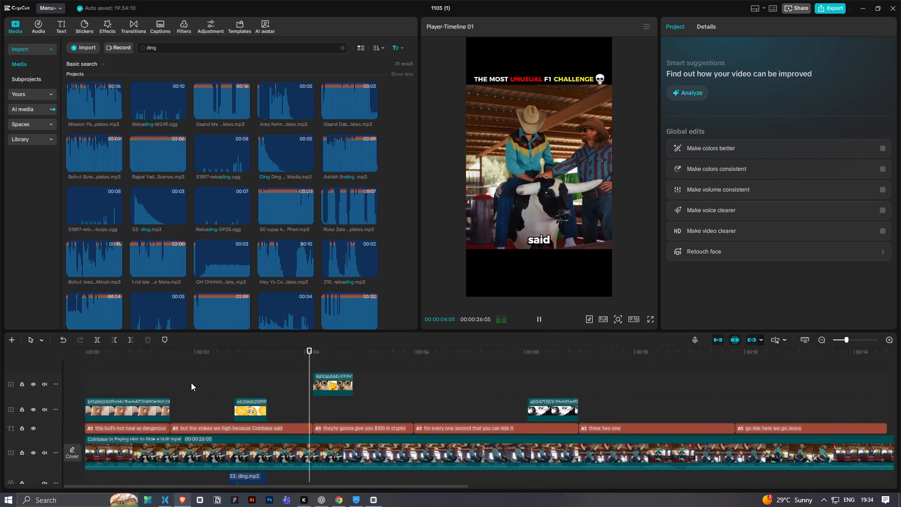
pyautogui.press('space')
pyautogui.write('c')
pyautogui.keyDown('ctrl'); pyautogui.scroll(4, 260, 391); pyautogui.keyUp('ctrl')
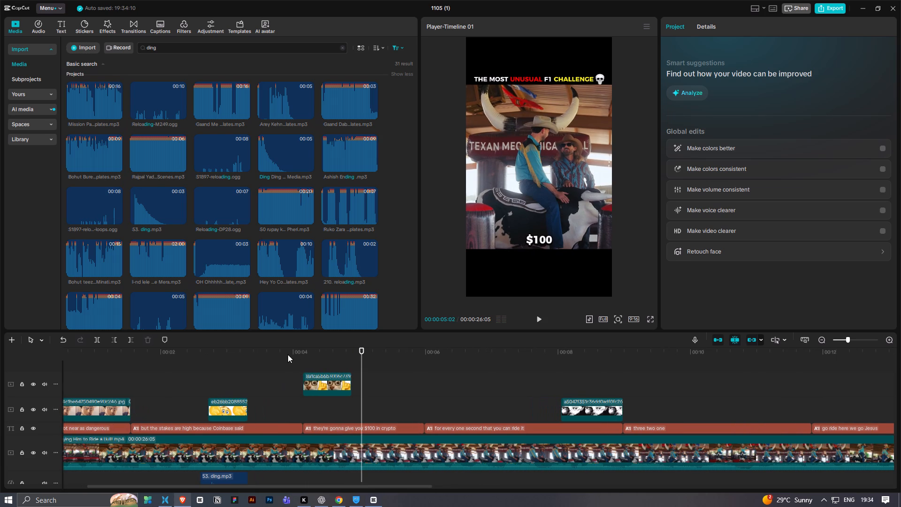
pyautogui.click(244, 356)
pyautogui.press('space')
pyautogui.press('space')
pyautogui.moveTo(257, 352); pyautogui.dragTo(249, 355)
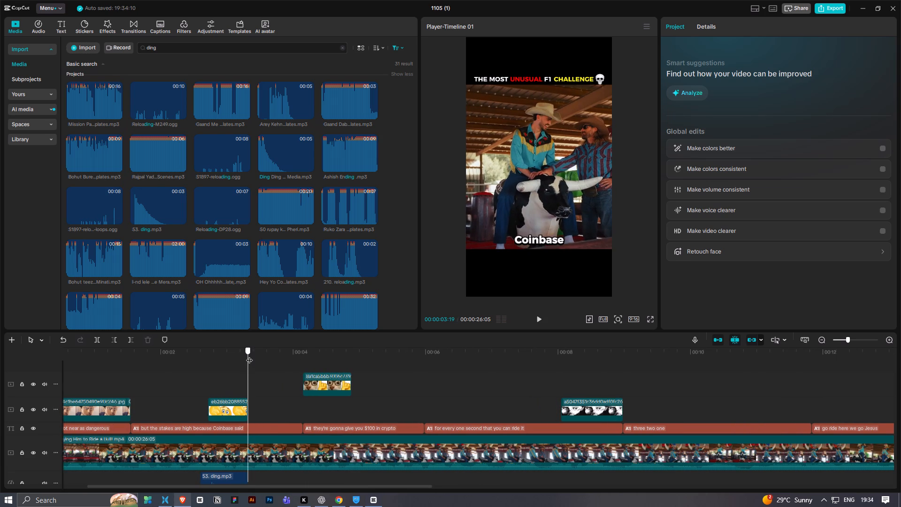
pyautogui.moveTo(249, 355); pyautogui.dragTo(248, 358)
pyautogui.press('space')
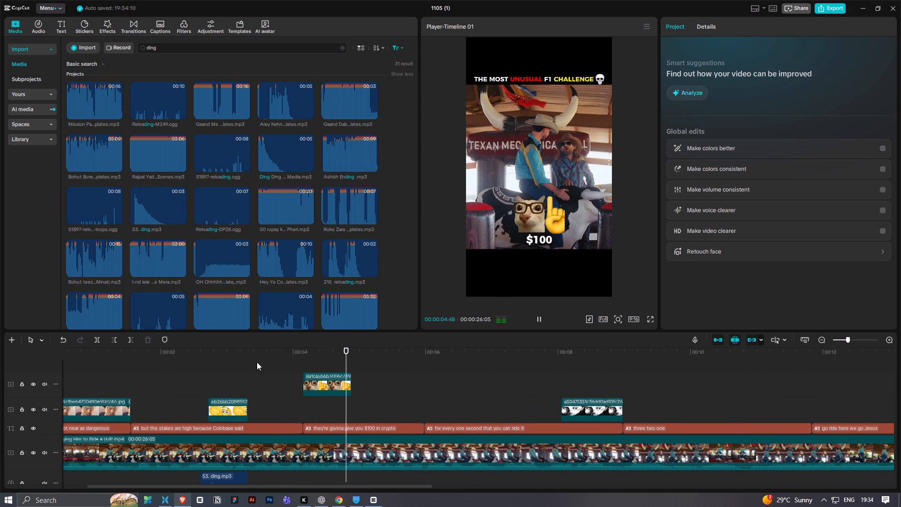
pyautogui.press('space')
# Duplicate the S3. ding.mp3 clip so it starts just before the cat overlay, and check it in playback.
pyautogui.keyDown('ctrl'); pyautogui.scroll(3, 309, 382); pyautogui.keyUp('ctrl')
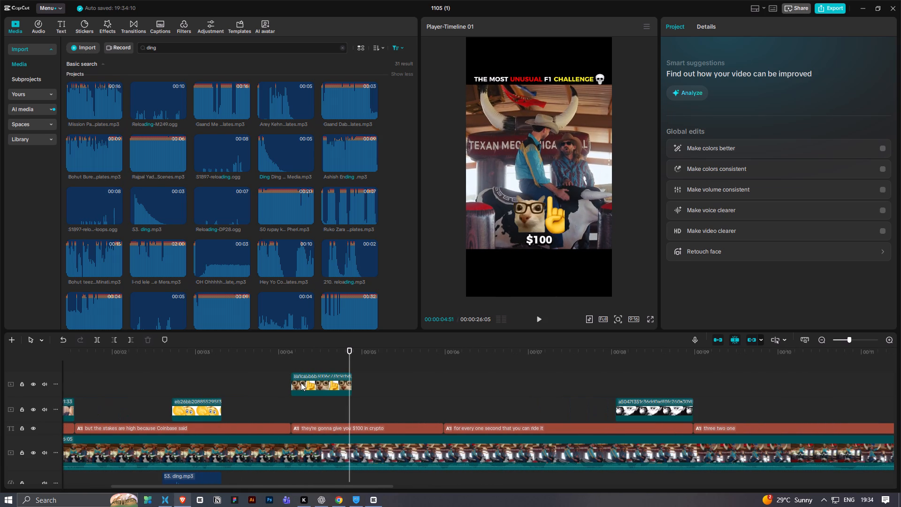
pyautogui.click(292, 358)
pyautogui.keyDown('alt'); pyautogui.scroll(-2, 229, 380); pyautogui.keyUp('alt')
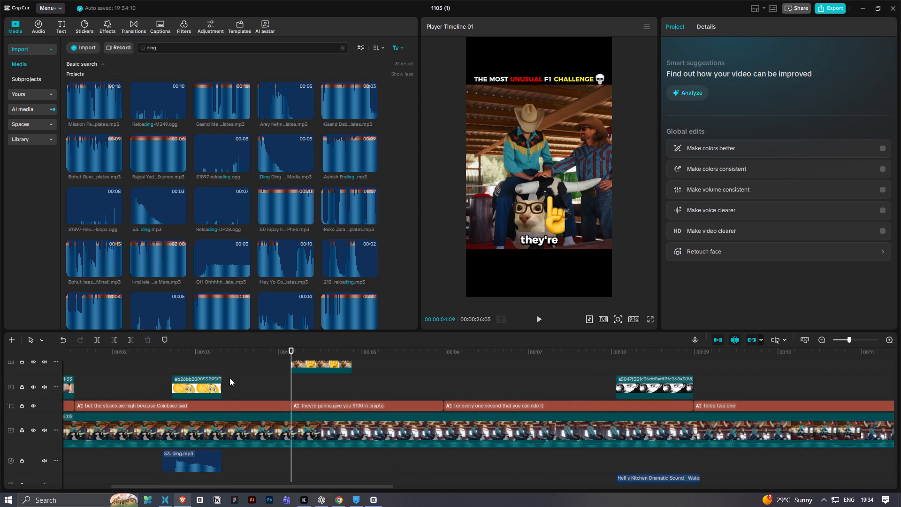
pyautogui.keyDown('alt'); pyautogui.scroll(-2, 229, 378); pyautogui.keyUp('alt')
pyautogui.keyDown('alt'); pyautogui.moveTo(201, 432); pyautogui.dragTo(282, 421); pyautogui.keyUp('alt')
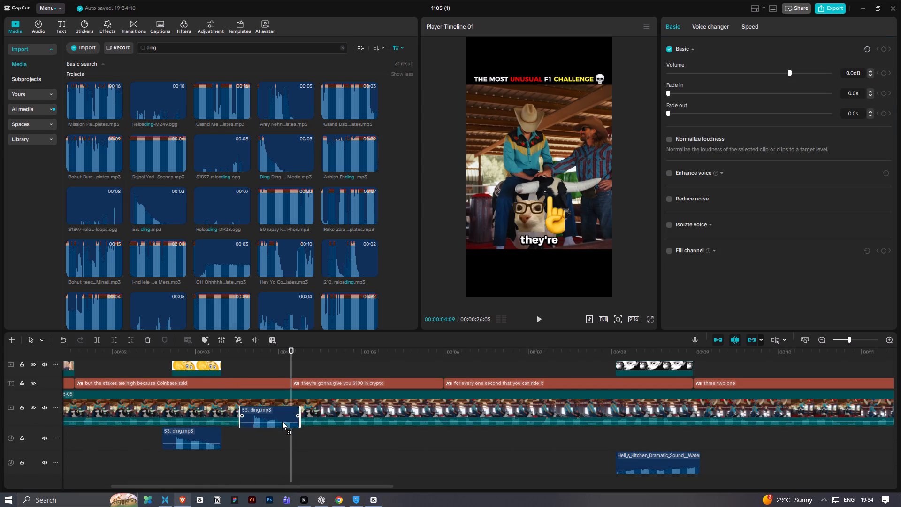
pyautogui.keyDown('alt'); pyautogui.moveTo(282, 421); pyautogui.dragTo(315, 434); pyautogui.keyUp('alt')
pyautogui.click(245, 350)
pyautogui.press('space')
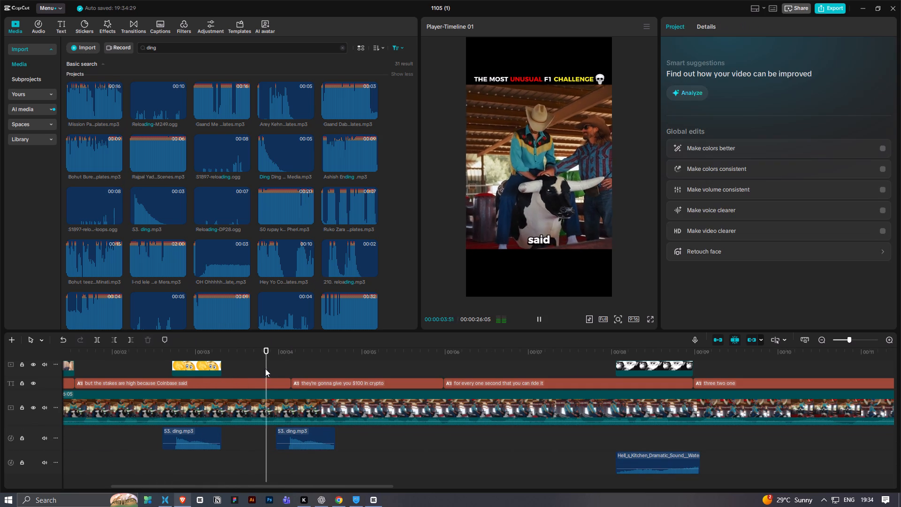
pyautogui.press('space')
# Shorten the cat overlay to end together with the second ding sound at 00:00:04:41.
pyautogui.keyDown('alt'); pyautogui.scroll(4, 321, 399); pyautogui.keyUp('alt')
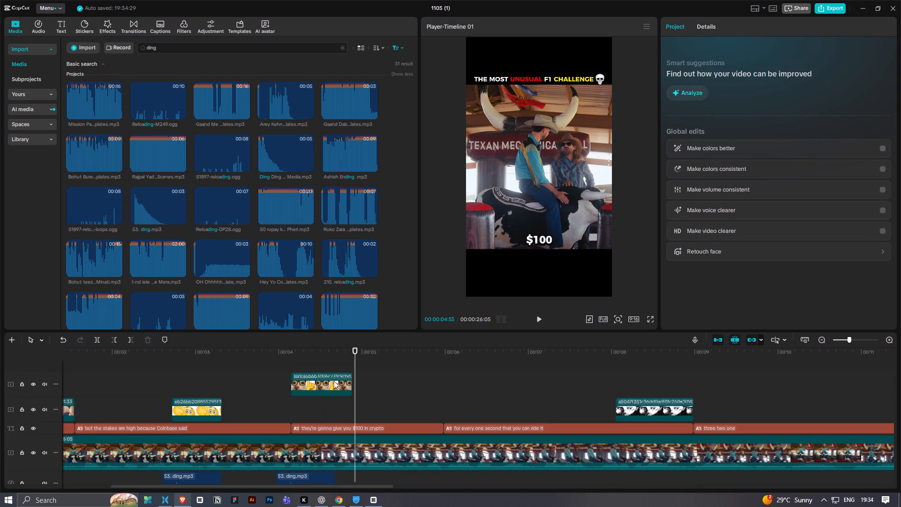
pyautogui.click(346, 385)
pyautogui.keyDown('ctrl'); pyautogui.scroll(4, 347, 384); pyautogui.keyUp('ctrl')
pyautogui.click(333, 353)
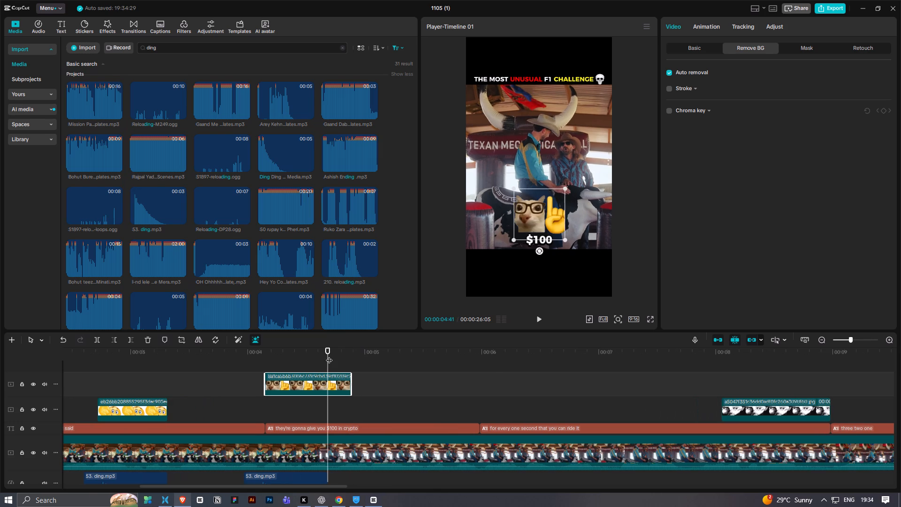
pyautogui.press('space')
pyautogui.press('space')
pyautogui.moveTo(333, 350); pyautogui.dragTo(330, 357)
pyautogui.moveTo(351, 384); pyautogui.dragTo(329, 394)
# Switch to Pinterest in Brave, look through the related cat pins, and go back to the previous pin.
pyautogui.click(338, 502)
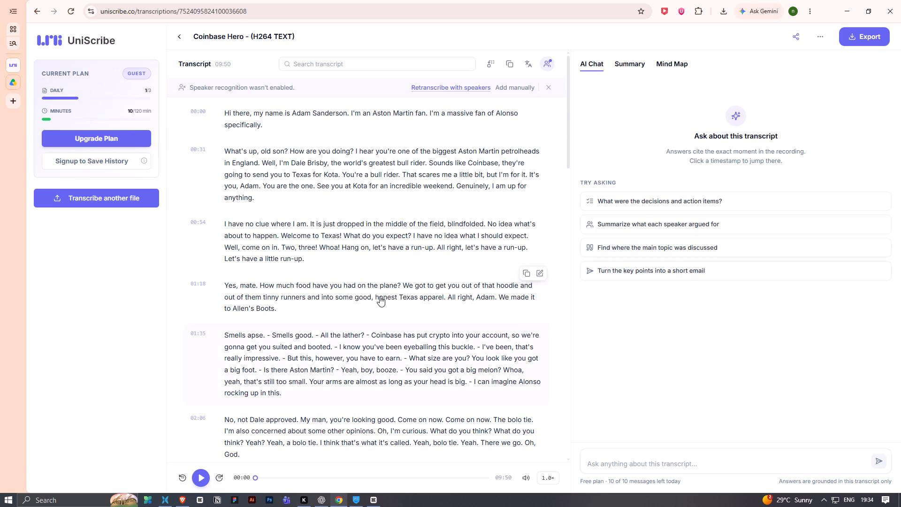
pyautogui.click(336, 496)
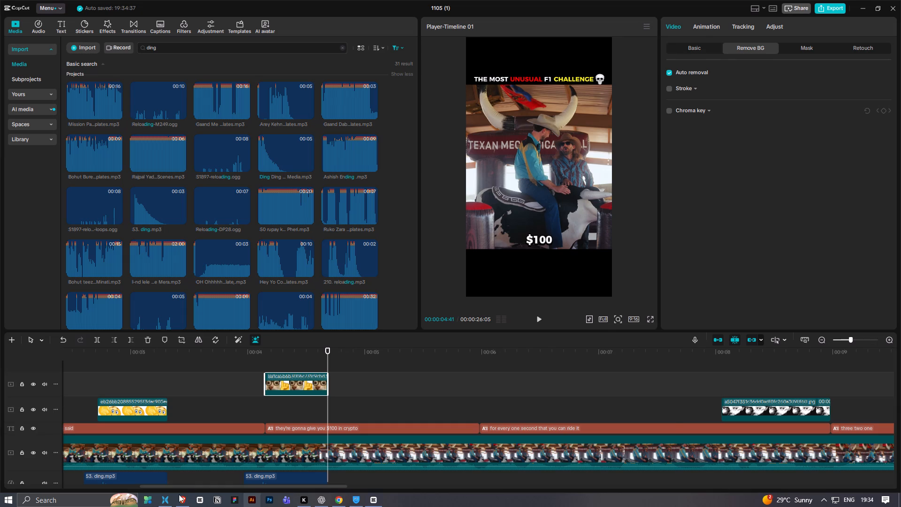
pyautogui.click(178, 497)
pyautogui.scroll(-6, 386, 277)
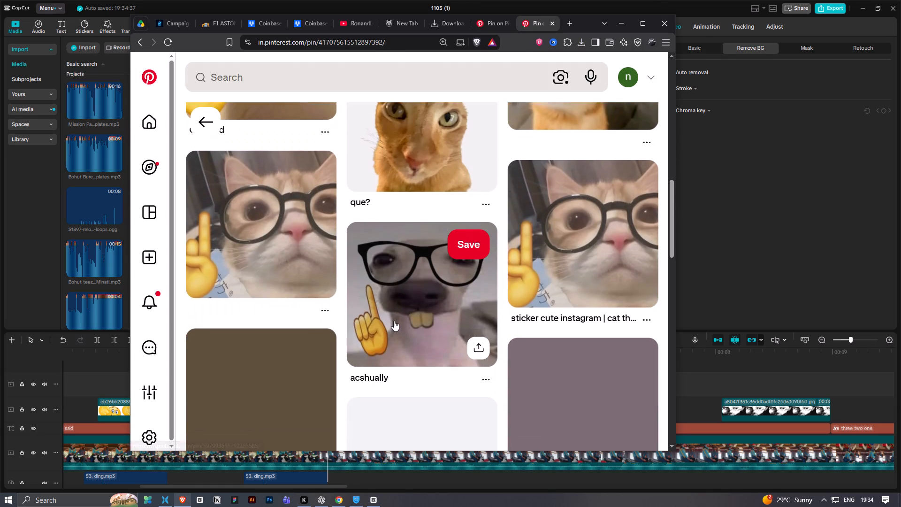
pyautogui.scroll(-3, 394, 323)
pyautogui.scroll(3, 379, 301)
pyautogui.click(223, 140)
pyautogui.click(217, 133)
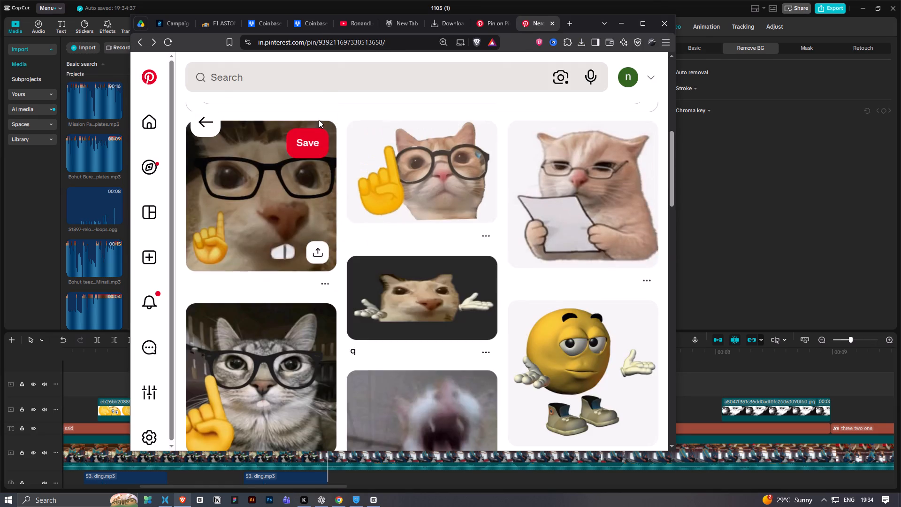
# Search Pinterest for "anime reaction money" and browse the results for a suitable reaction image.
pyautogui.click(317, 92)
pyautogui.write('anie')
pyautogui.press('BackSpace')
pyautogui.write('me reaction money')
pyautogui.press('Return')
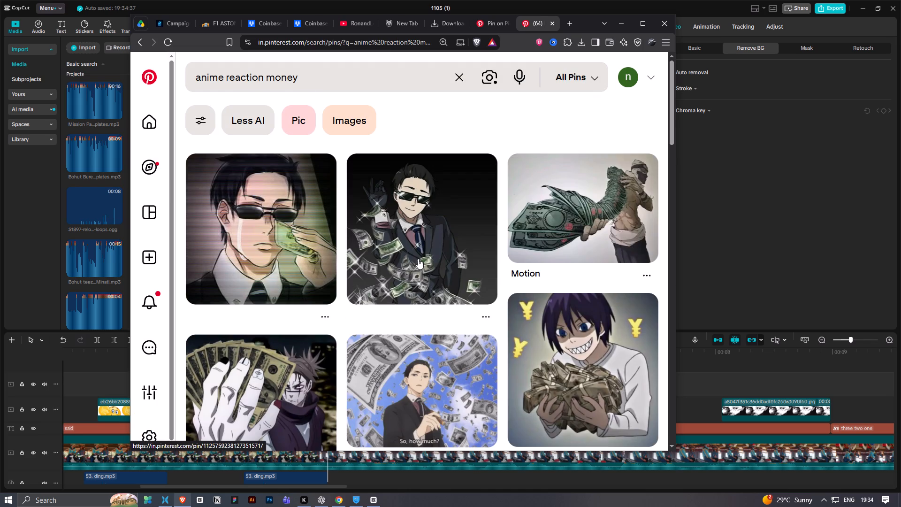
pyautogui.scroll(-10, 435, 295)
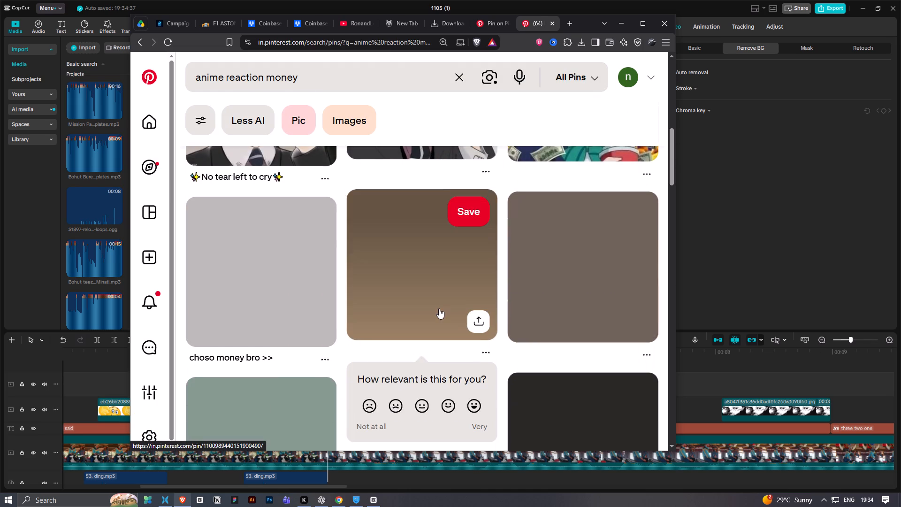
pyautogui.scroll(-2, 439, 308)
pyautogui.scroll(8, 441, 308)
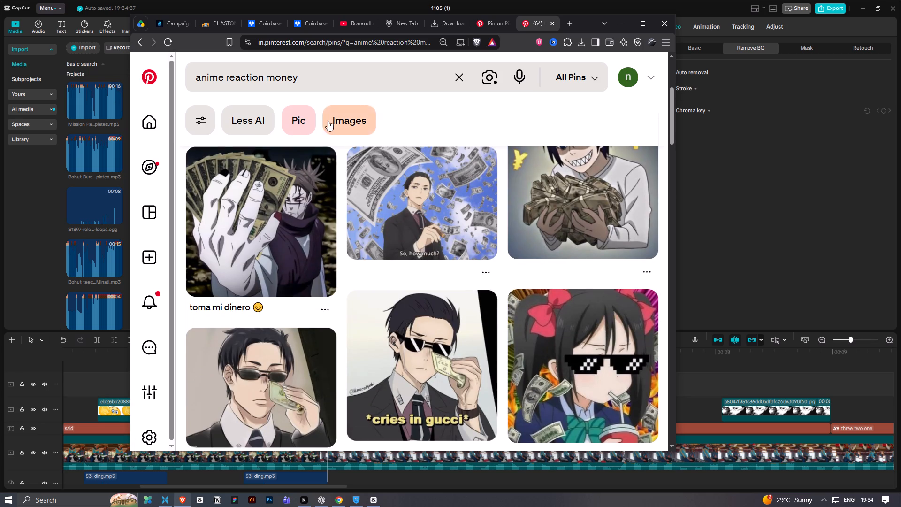
# Change the Pinterest search to "anime reaction surpriced".
pyautogui.moveTo(324, 90); pyautogui.dragTo(264, 92)
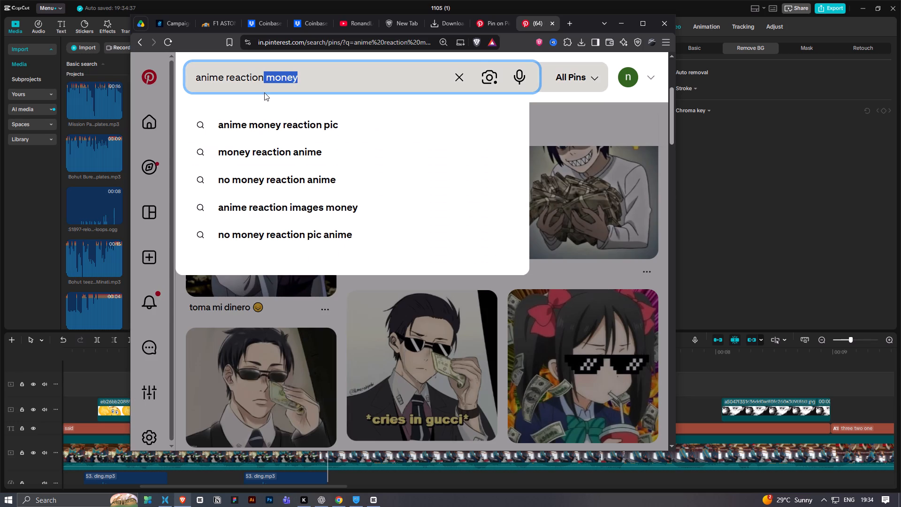
pyautogui.press('BackSpace')
pyautogui.press('space')
pyautogui.write('surpirced')
pyautogui.press('BackSpace')
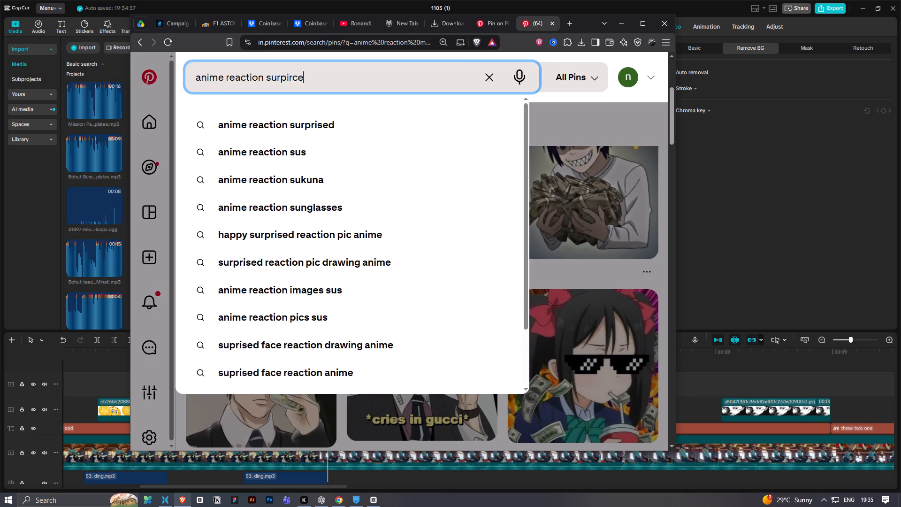
pyautogui.press('BackSpace')
pyautogui.press('BackSpace')
pyautogui.press('BackSpace')
pyautogui.press('BackSpace')
pyautogui.write('riced')
pyautogui.press('Return')
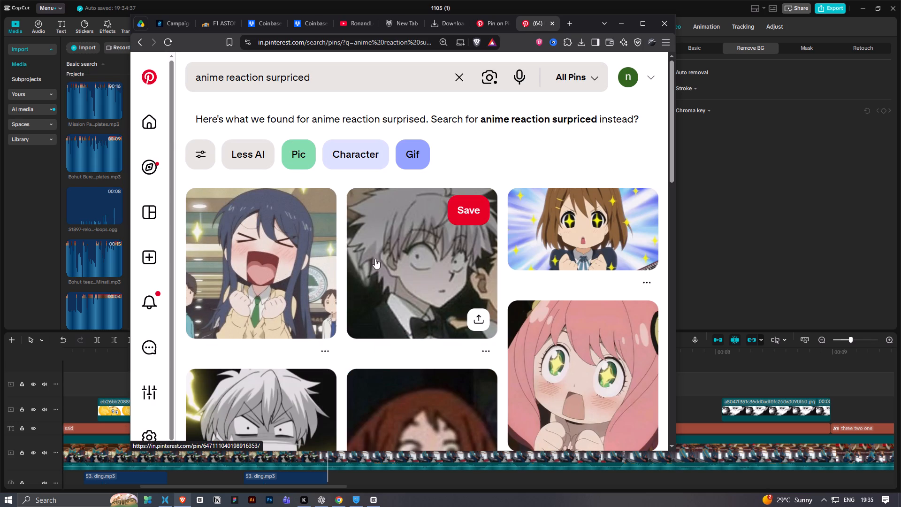
# Save the sparkle-eyed, brown-haired anime girl image from its Pinterest pin into the Reaction images folder.
pyautogui.click(557, 253)
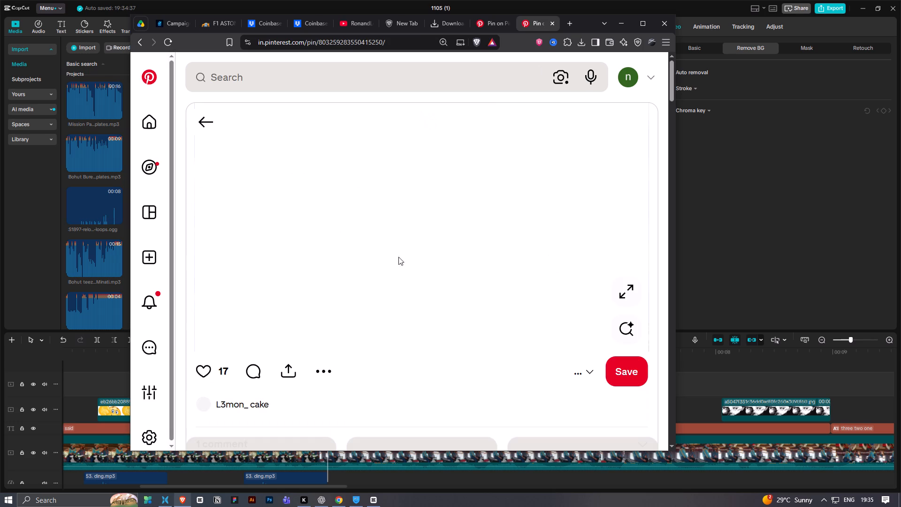
pyautogui.scroll(-1, 402, 276)
pyautogui.scroll(2, 404, 271)
pyautogui.rightClick(416, 242)
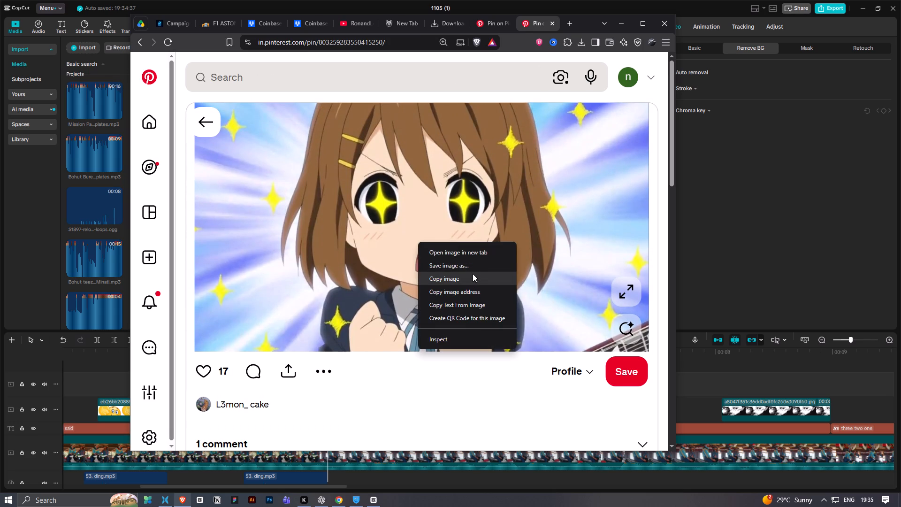
pyautogui.click(473, 269)
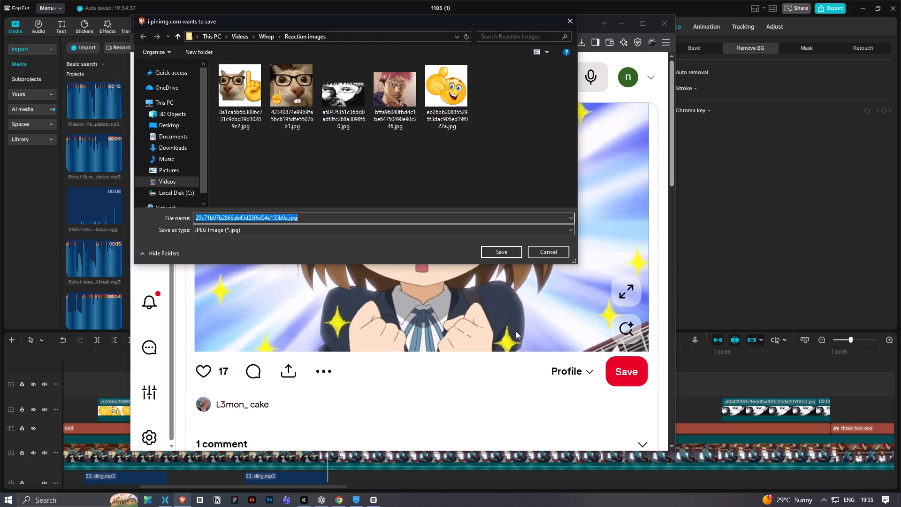
pyautogui.click(496, 250)
# Open the related pin of the grinning blonde anime face and save its image to the Reaction images folder.
pyautogui.scroll(-8, 458, 338)
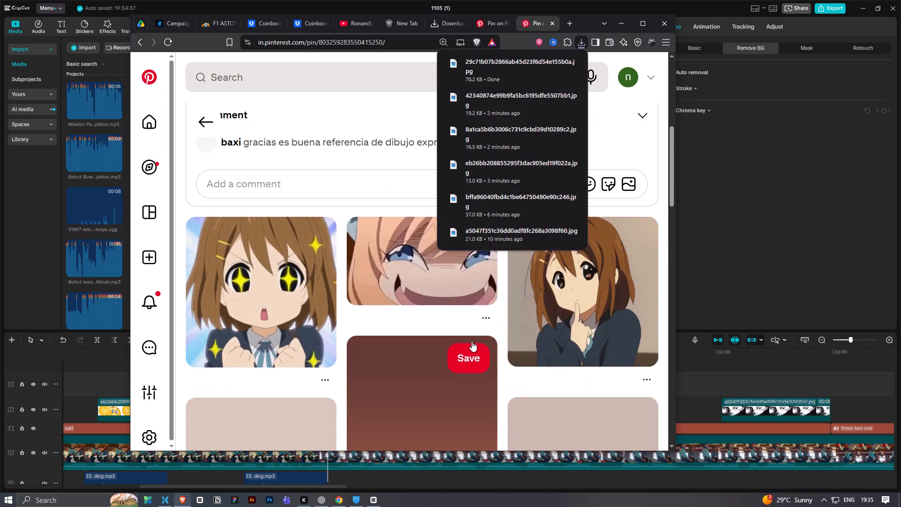
pyautogui.scroll(-1, 472, 341)
pyautogui.scroll(2, 605, 277)
pyautogui.click(398, 197)
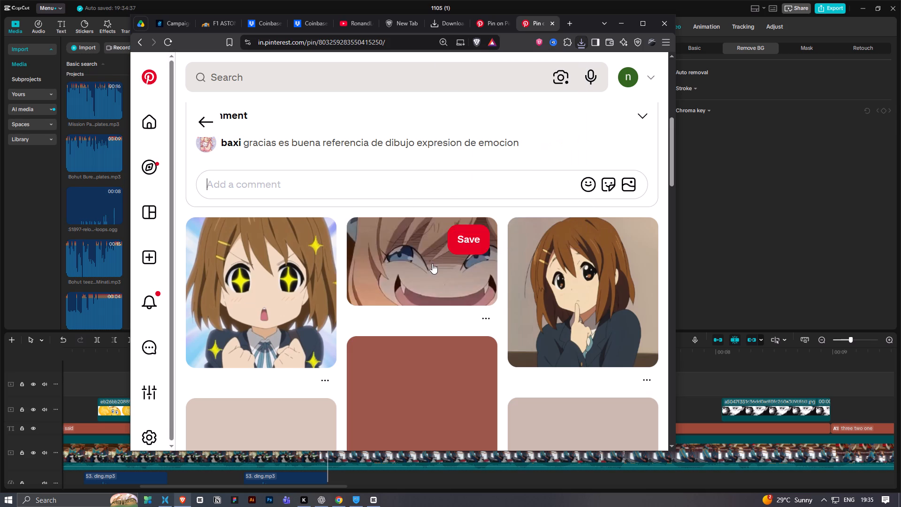
pyautogui.click(432, 263)
pyautogui.rightClick(415, 227)
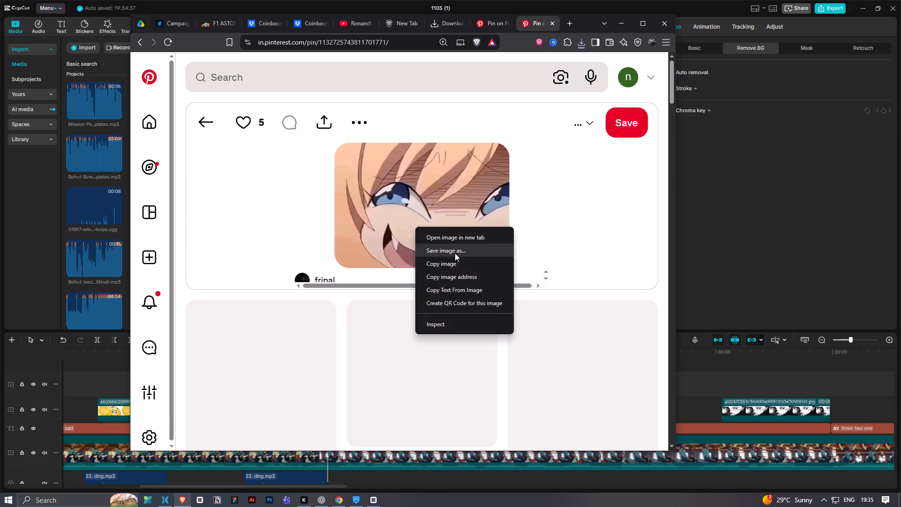
pyautogui.click(455, 253)
pyautogui.click(494, 255)
# Open the related pin of the scheming pink-haired anime character and save its image to the Reaction images folder.
pyautogui.scroll(-1, 539, 277)
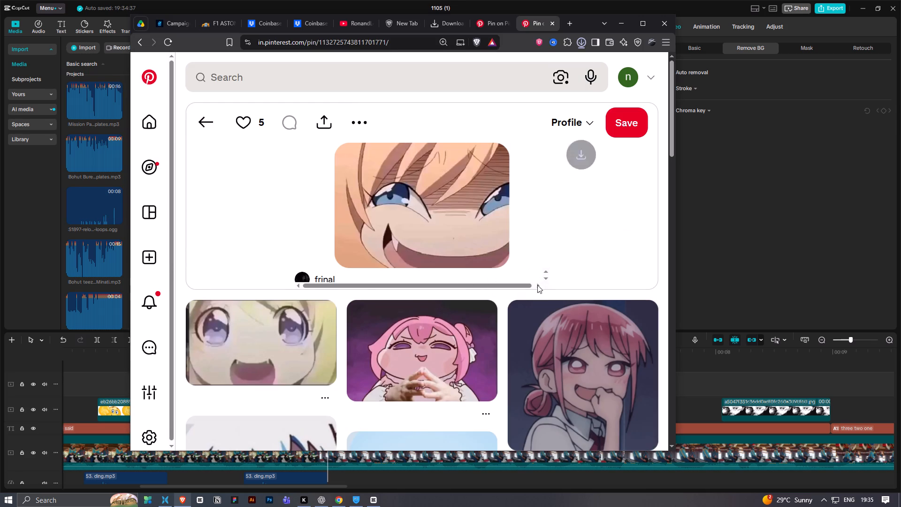
pyautogui.click(406, 340)
pyautogui.rightClick(392, 261)
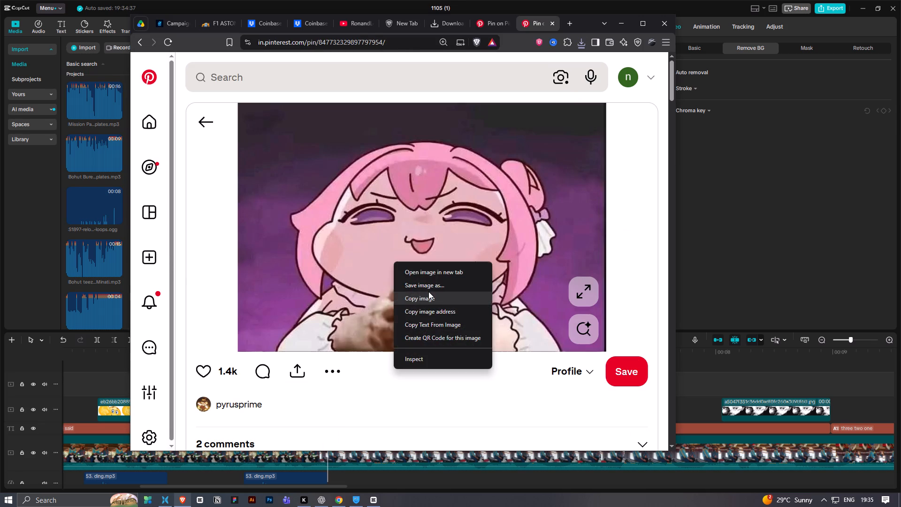
pyautogui.moveTo(428, 292); pyautogui.dragTo(432, 287)
pyautogui.click(432, 287)
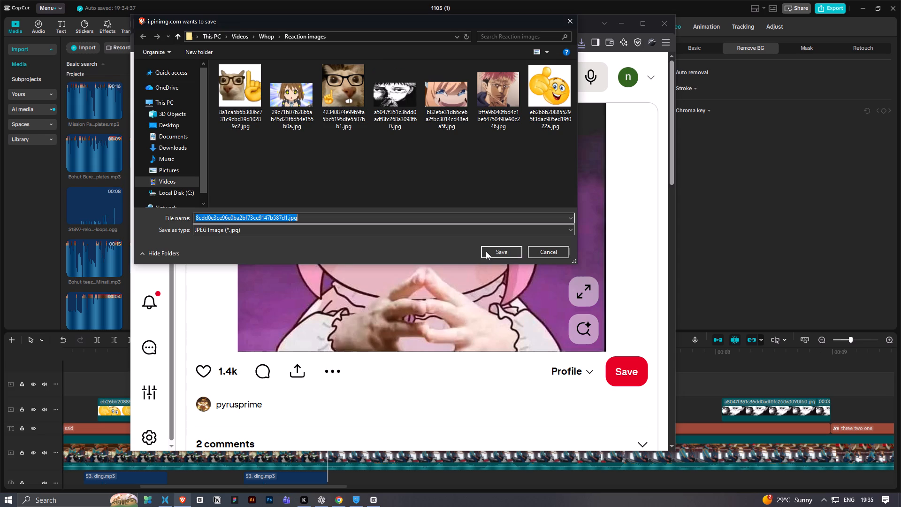
pyautogui.click(487, 251)
# Browse the pins related to the pink-haired character for more suitable reaction images.
pyautogui.scroll(-8, 463, 320)
pyautogui.scroll(-3, 326, 310)
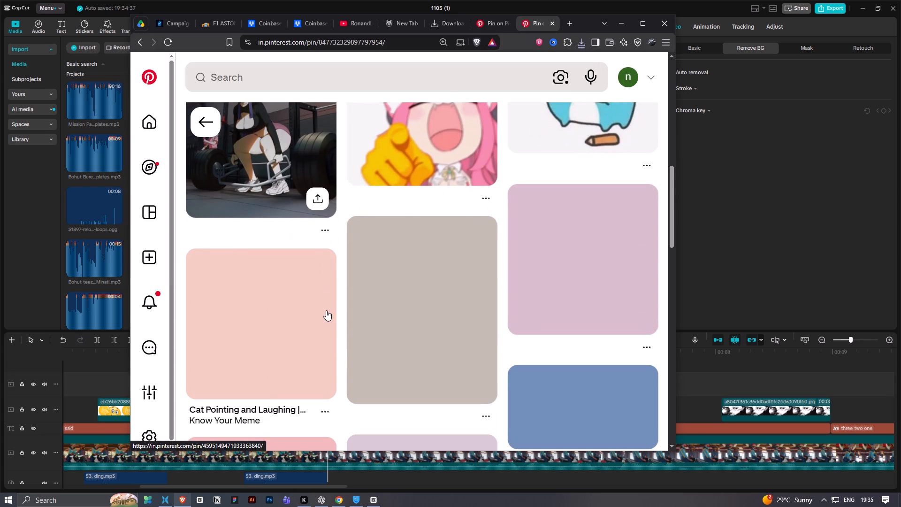
pyautogui.scroll(2, 363, 310)
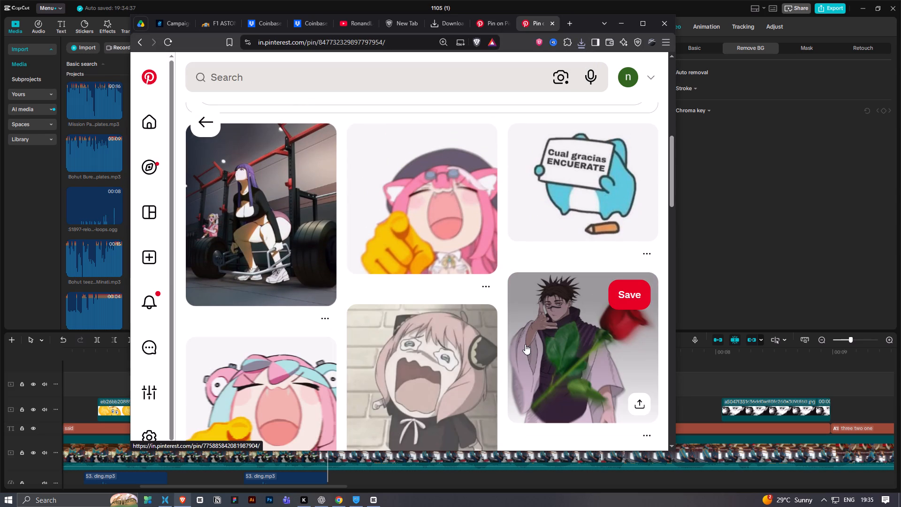
pyautogui.scroll(-7, 525, 344)
pyautogui.scroll(2, 525, 344)
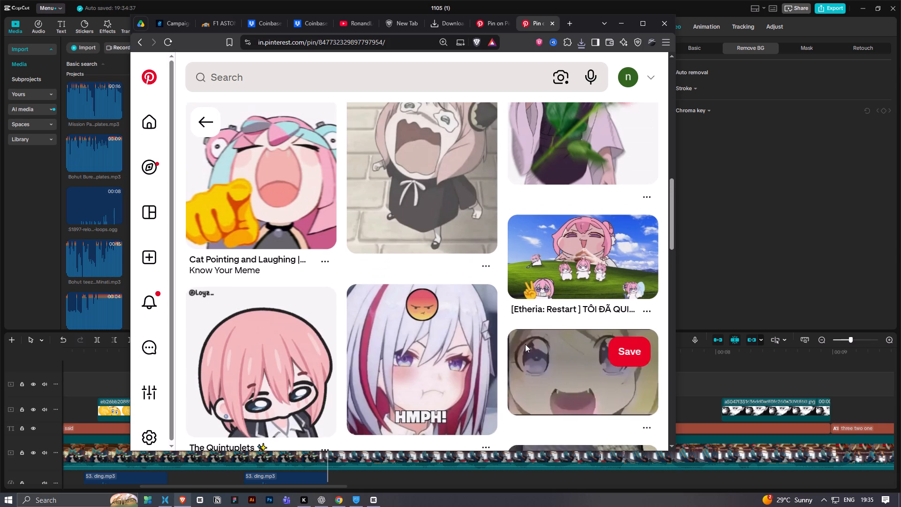
pyautogui.scroll(-7, 466, 317)
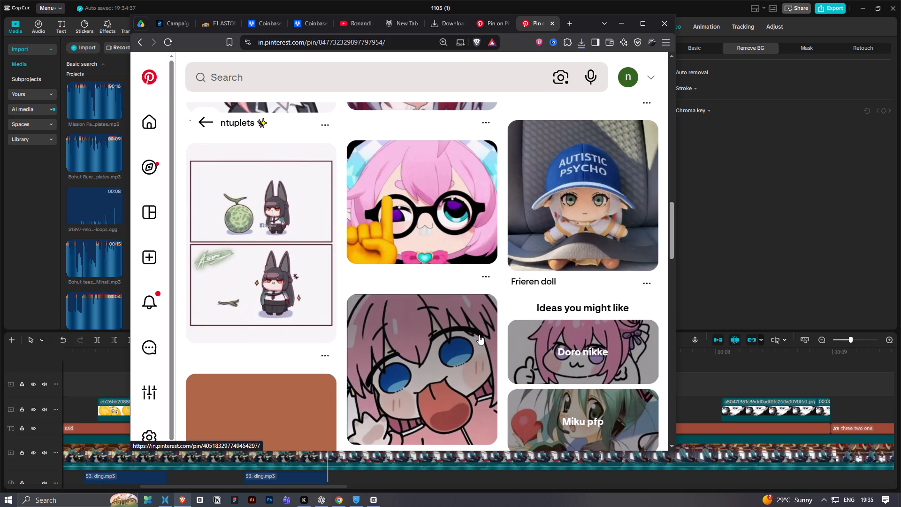
pyautogui.scroll(-3, 479, 335)
# Switch back to CapCut and add the sparkle-eyed girl image from the Reaction images folder directly after the cat overlay.
pyautogui.click(617, 18)
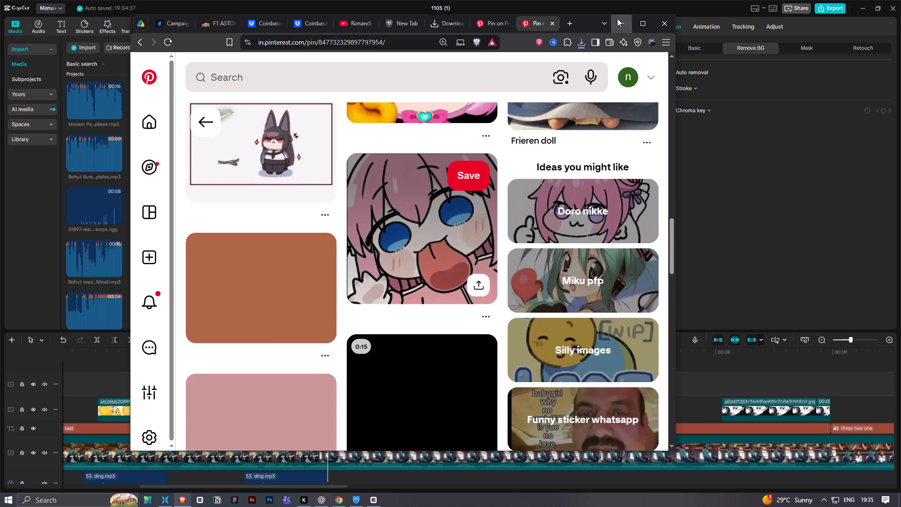
pyautogui.click(259, 358)
pyautogui.press('space')
pyautogui.press('space')
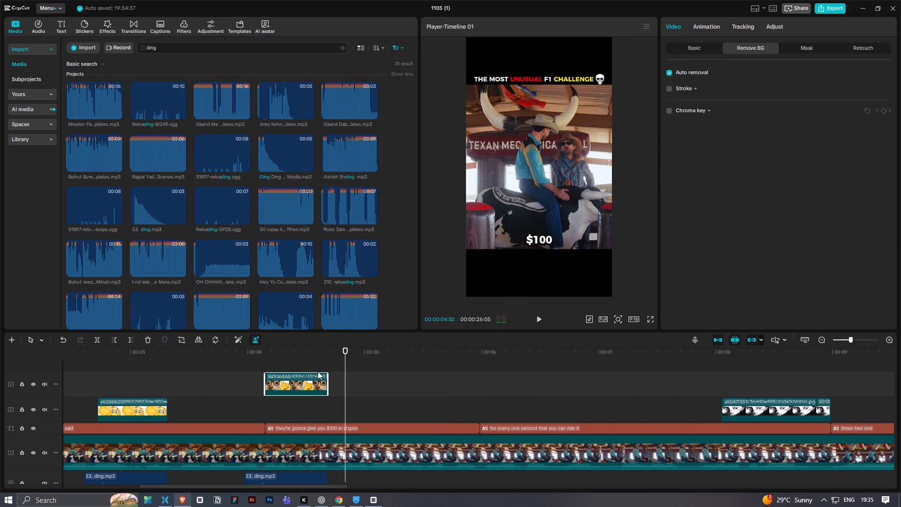
pyautogui.click(166, 501)
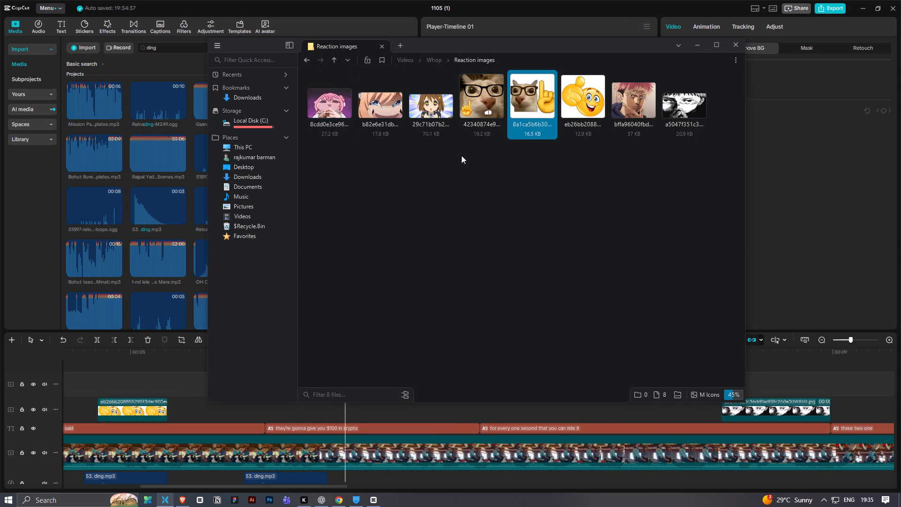
pyautogui.moveTo(442, 105); pyautogui.dragTo(167, 351)
pyautogui.moveTo(366, 386); pyautogui.dragTo(355, 384)
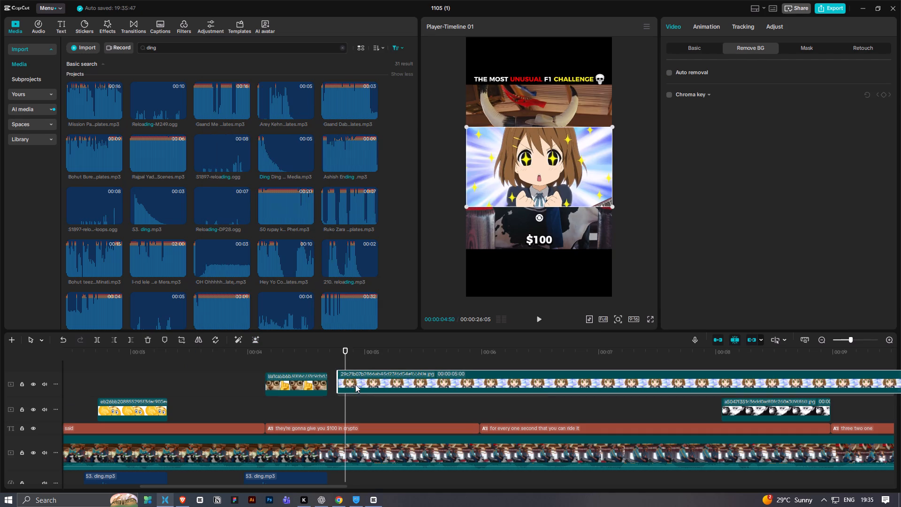
pyautogui.moveTo(355, 384); pyautogui.dragTo(347, 384)
# Scale the sparkle-eyed girl overlay to about two-thirds of the frame width and place it just above the caption.
pyautogui.keyDown('shift'); pyautogui.moveTo(611, 207); pyautogui.dragTo(544, 179); pyautogui.keyUp('shift')
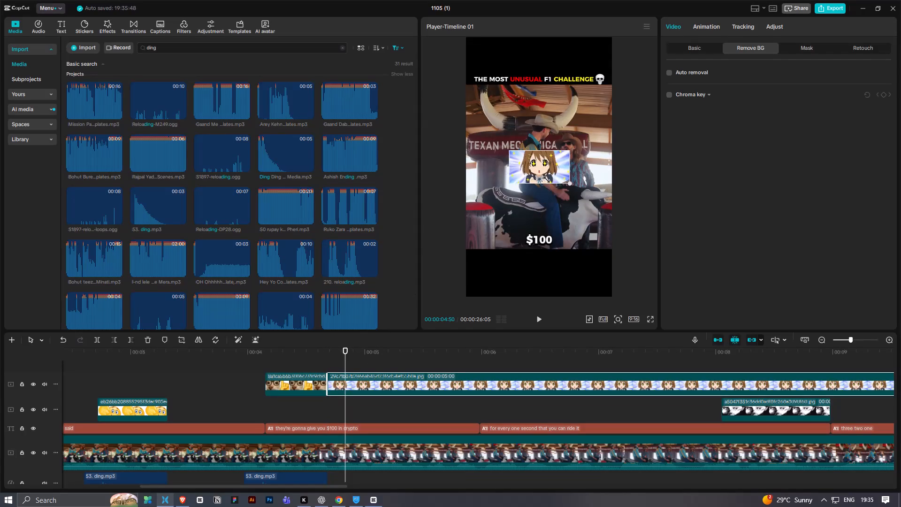
pyautogui.keyDown('shift'); pyautogui.moveTo(544, 179); pyautogui.dragTo(567, 197); pyautogui.keyUp('shift')
pyautogui.moveTo(564, 175); pyautogui.dragTo(562, 215)
# Split the sparkle-eyed girl overlay at 00:00:05:59, where the "for every one second" caption starts, and delete the remainder.
pyautogui.click(318, 368)
pyautogui.press('space')
pyautogui.press('space')
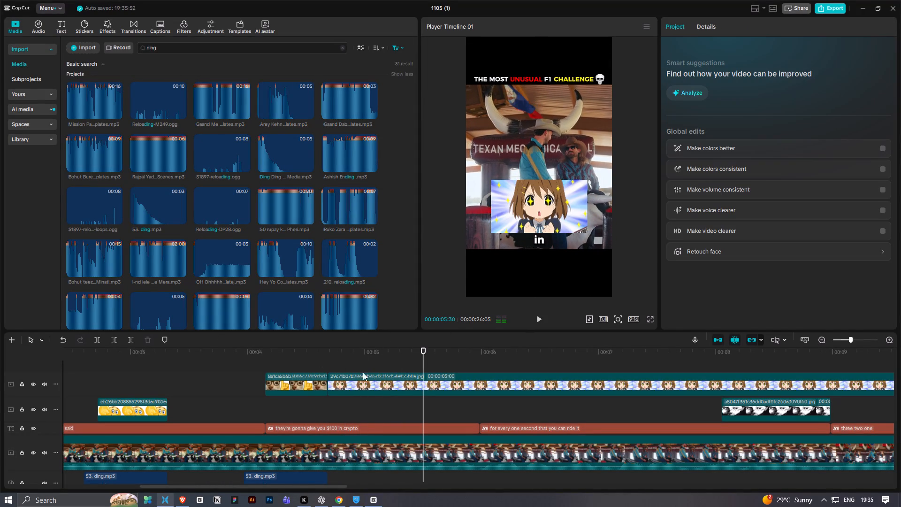
pyautogui.press('space')
pyautogui.press('space')
pyautogui.moveTo(486, 350); pyautogui.dragTo(482, 356)
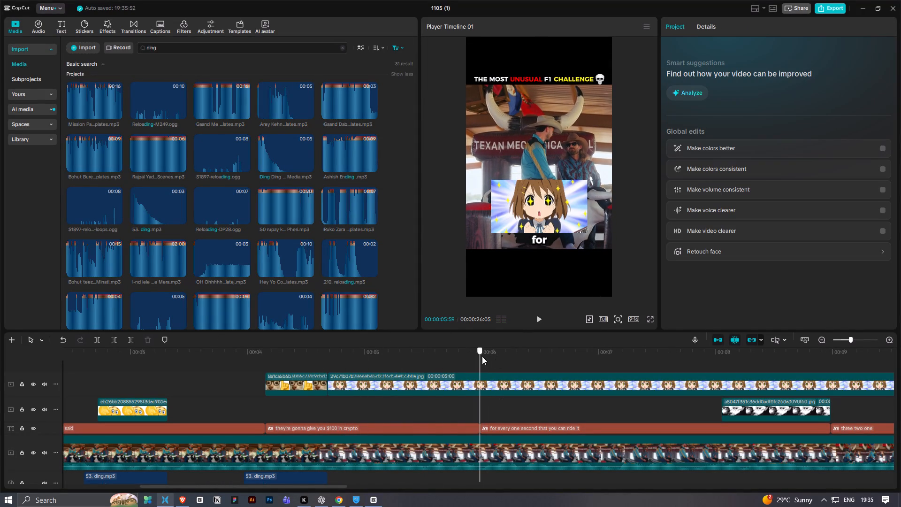
pyautogui.moveTo(482, 356); pyautogui.dragTo(481, 358)
pyautogui.click(483, 371)
pyautogui.moveTo(483, 353); pyautogui.dragTo(480, 363)
pyautogui.hotkey('ctrl', 'b')
pyautogui.click(492, 385)
pyautogui.hotkey('ctrl', 'z')
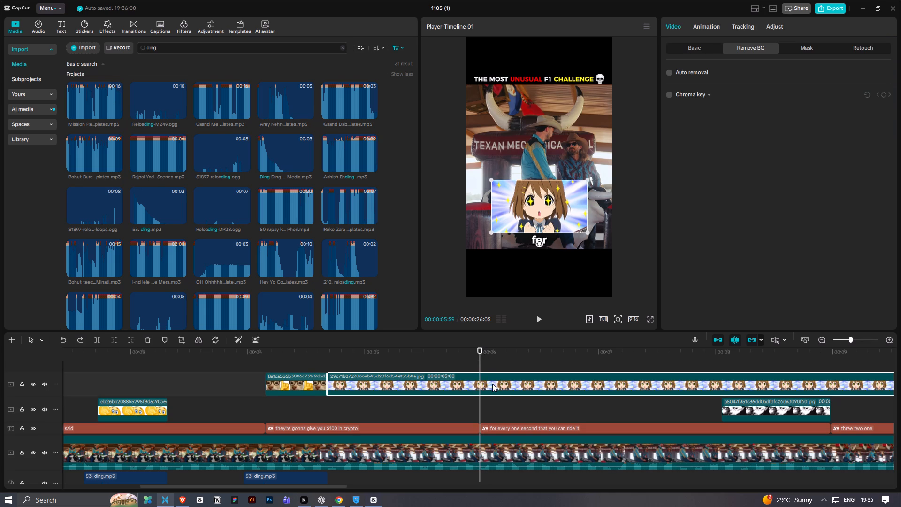
pyautogui.hotkey('ctrl', 'b')
pyautogui.press('BackSpace')
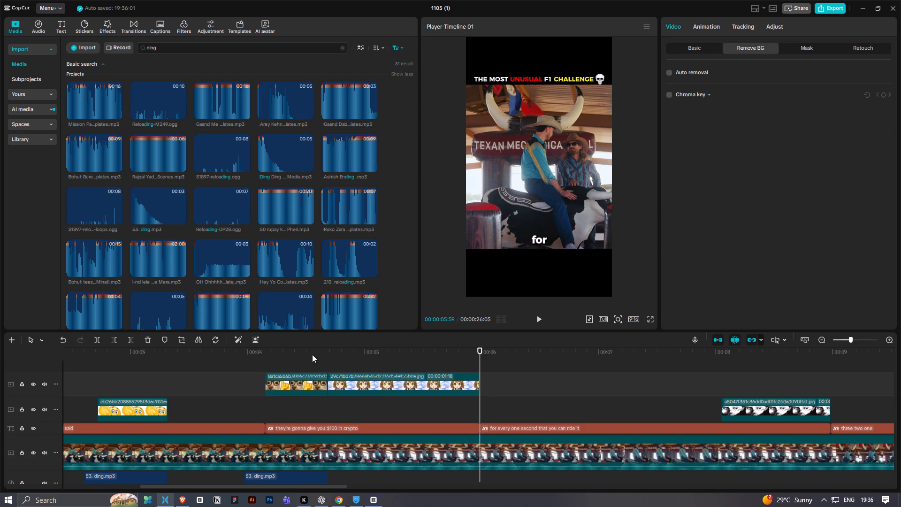
# Play back the section from the cat overlay through to the black-and-white face overlay to check the timing.
pyautogui.click(311, 354)
pyautogui.press('space')
pyautogui.keyDown('ctrl'); pyautogui.scroll(-4, 310, 362); pyautogui.keyUp('ctrl')
pyautogui.press('space')
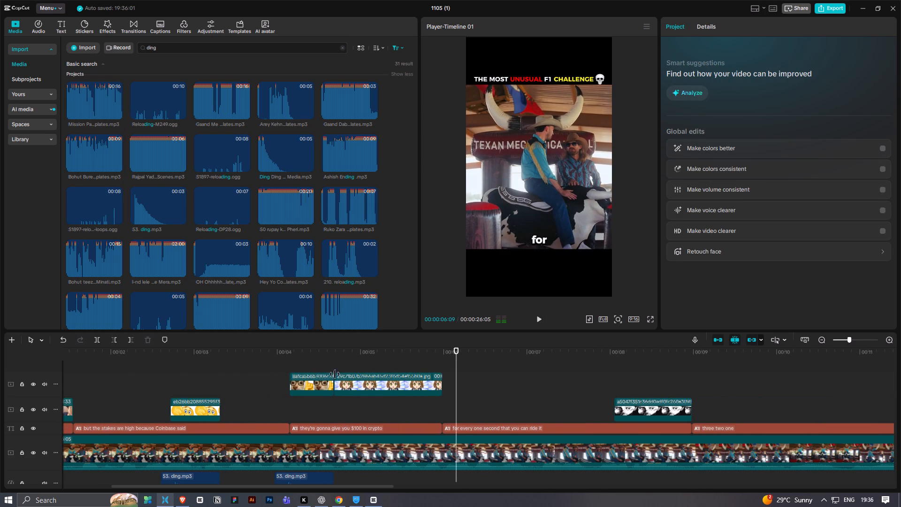
pyautogui.click(338, 360)
pyautogui.press('space')
pyautogui.keyDown('ctrl'); pyautogui.scroll(-5, 338, 361); pyautogui.keyUp('ctrl')
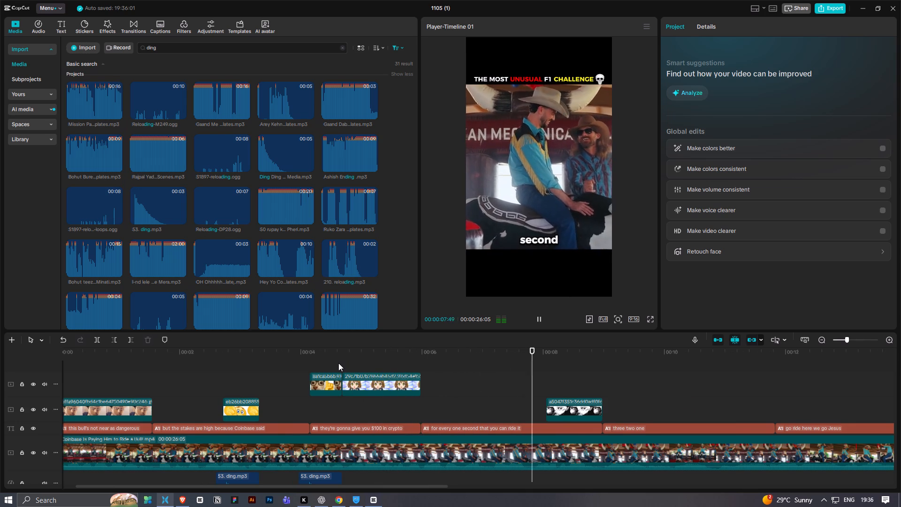
pyautogui.keyDown('ctrl'); pyautogui.scroll(-5, 338, 363); pyautogui.keyUp('ctrl')
pyautogui.press('space')
# Search the project media for "thud" and preview the Body_Thud_hit_dap.mp3 sounds.
pyautogui.click(168, 48)
pyautogui.hotkey('ctrl', 'a')
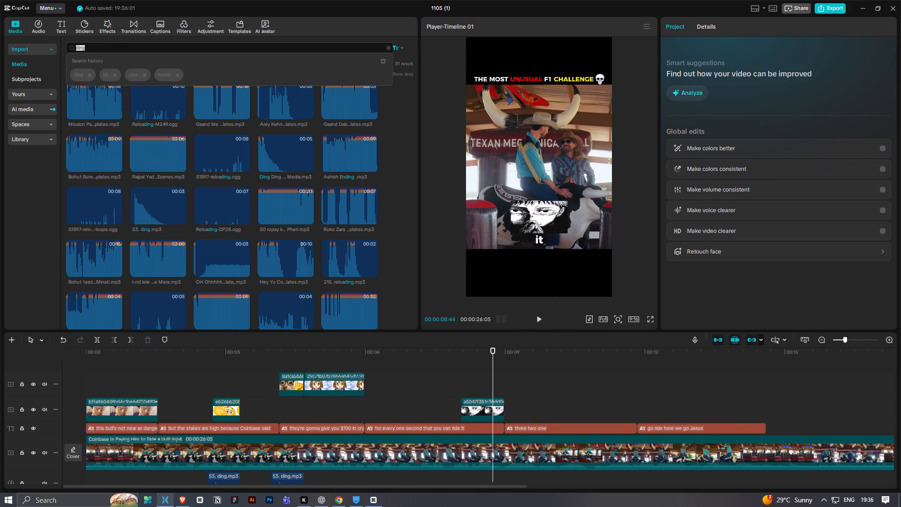
pyautogui.write('thud')
pyautogui.press('Return')
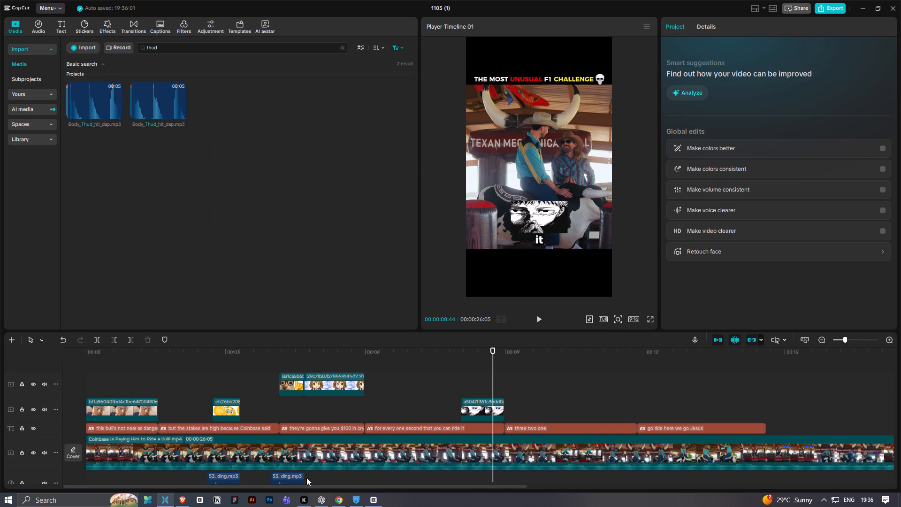
pyautogui.click(110, 116)
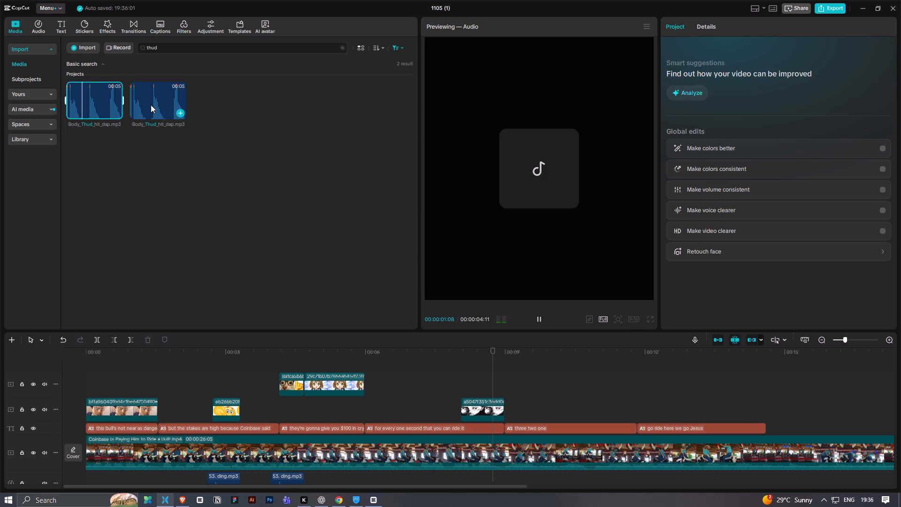
pyautogui.click(157, 105)
pyautogui.click(153, 108)
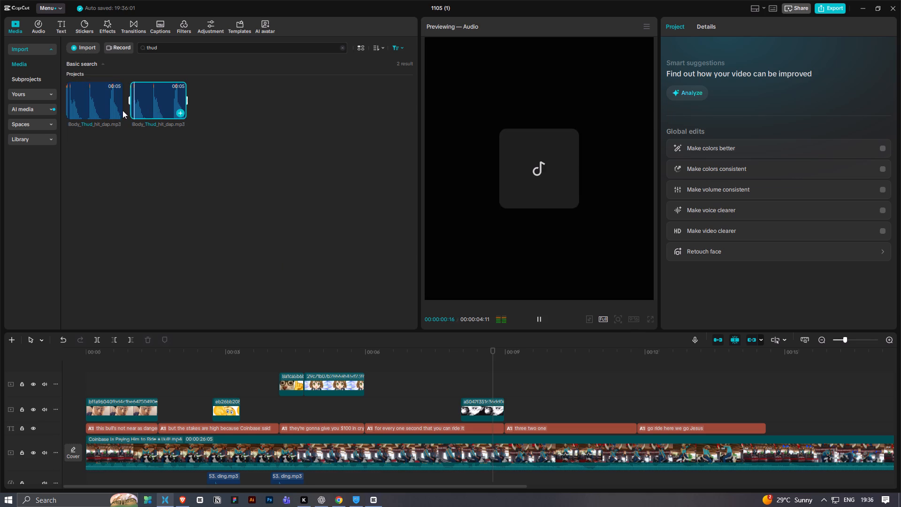
# Add Body_Thud_hit_dap.mp3 at the end of the sparkle-eyed girl overlay, trimming its start so the first hit lands there.
pyautogui.moveTo(93, 108); pyautogui.dragTo(367, 403)
pyautogui.keyDown('ctrl'); pyautogui.scroll(5, 397, 445); pyautogui.keyUp('ctrl')
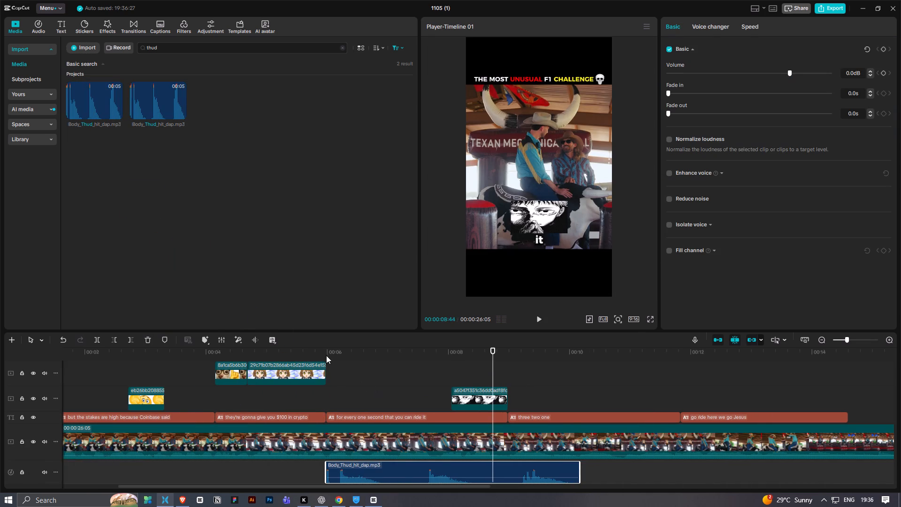
pyautogui.click(326, 351)
pyautogui.press('space')
pyautogui.press('space')
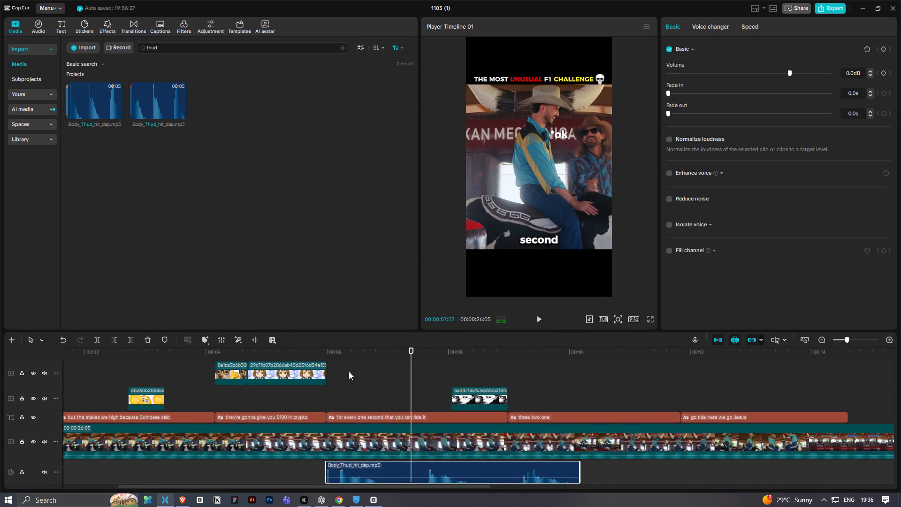
pyautogui.keyDown('ctrl'); pyautogui.scroll(4, 367, 434); pyautogui.keyUp('ctrl')
pyautogui.click(310, 354)
pyautogui.keyDown('ctrl'); pyautogui.scroll(4, 326, 474); pyautogui.keyUp('ctrl')
pyautogui.moveTo(347, 466); pyautogui.dragTo(331, 464)
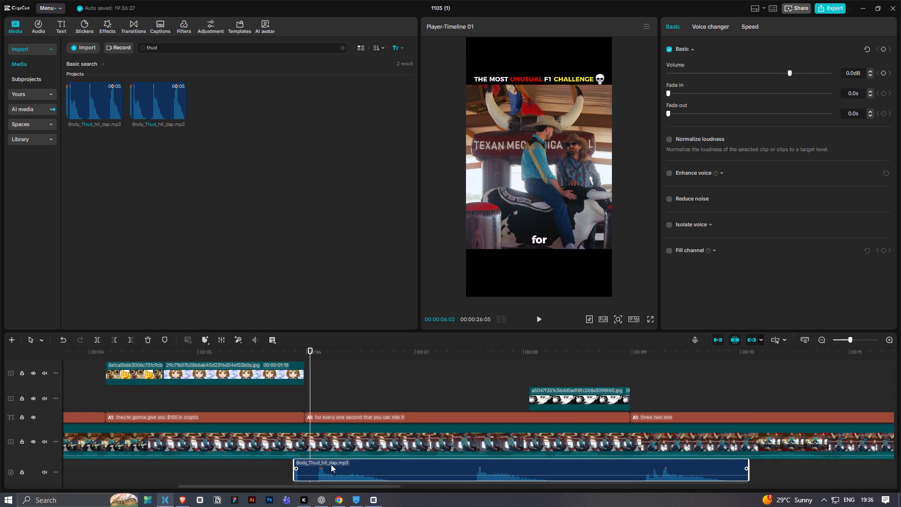
pyautogui.moveTo(331, 464); pyautogui.dragTo(323, 463)
pyautogui.moveTo(279, 480); pyautogui.dragTo(301, 479)
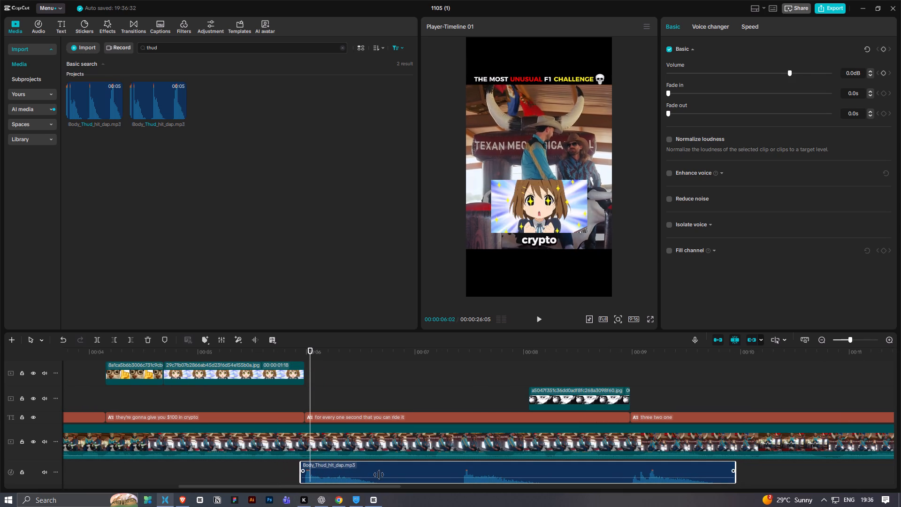
# Split the Body_Thud_hit_dap.mp3 clip on the audio track at 00:00:07:00.
pyautogui.click(385, 355)
pyautogui.press('space')
pyautogui.hotkey('ctrl', 'v')
pyautogui.press('space')
pyautogui.moveTo(412, 361); pyautogui.dragTo(407, 366)
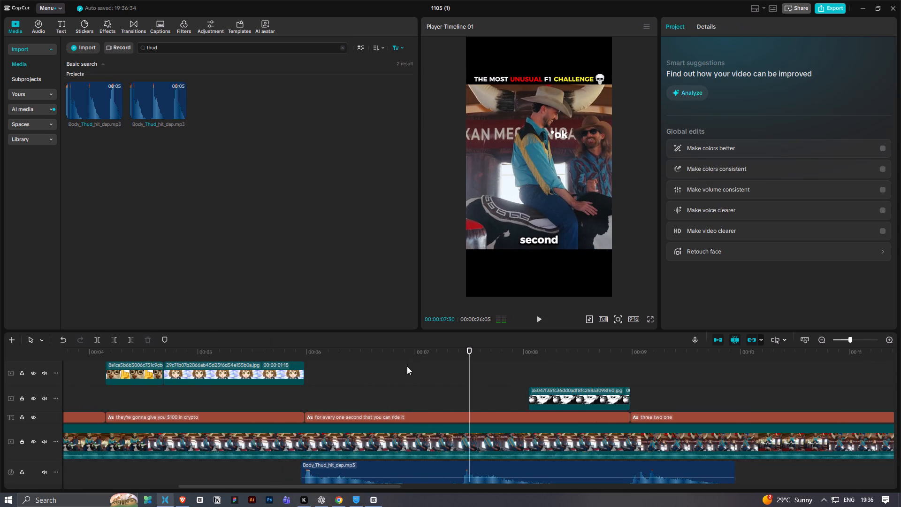
pyautogui.moveTo(407, 366); pyautogui.dragTo(407, 369)
pyautogui.click(414, 356)
pyautogui.hotkey('ctrl', 'b')
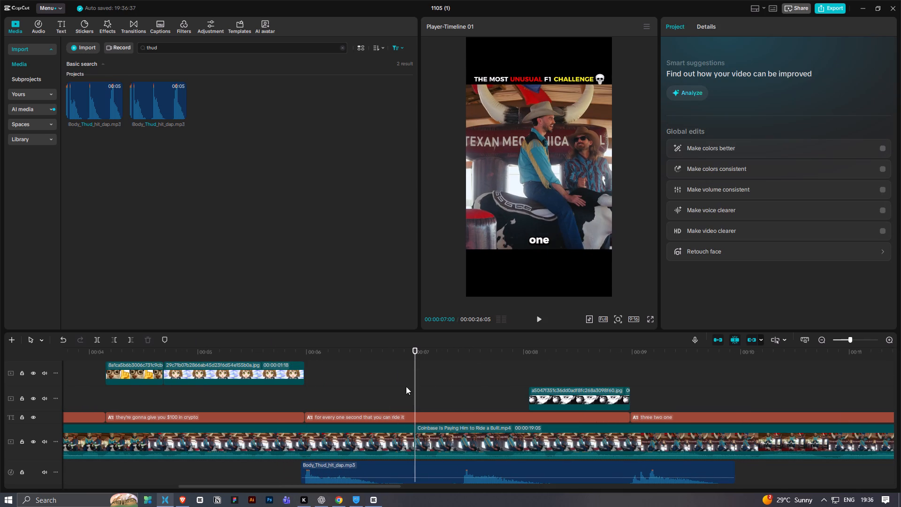
pyautogui.hotkey('ctrl', 'z')
pyautogui.click(430, 474)
pyautogui.hotkey('ctrl', 'b')
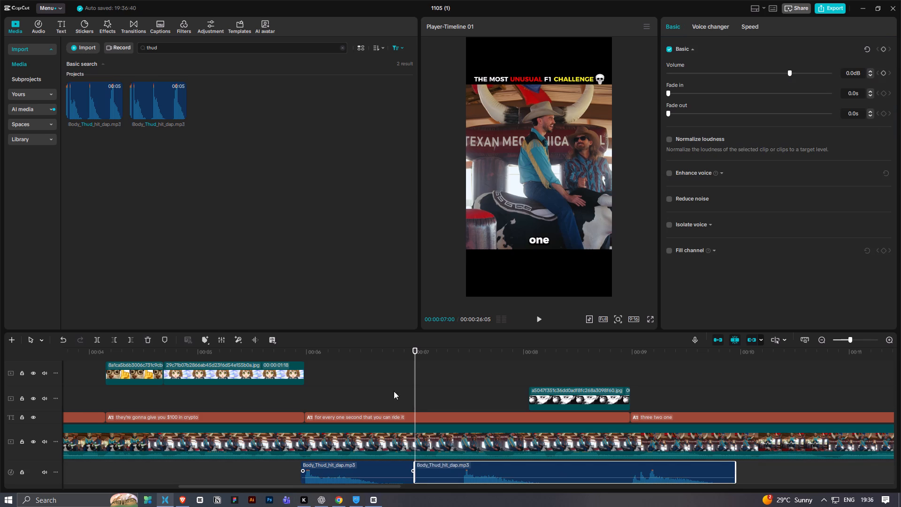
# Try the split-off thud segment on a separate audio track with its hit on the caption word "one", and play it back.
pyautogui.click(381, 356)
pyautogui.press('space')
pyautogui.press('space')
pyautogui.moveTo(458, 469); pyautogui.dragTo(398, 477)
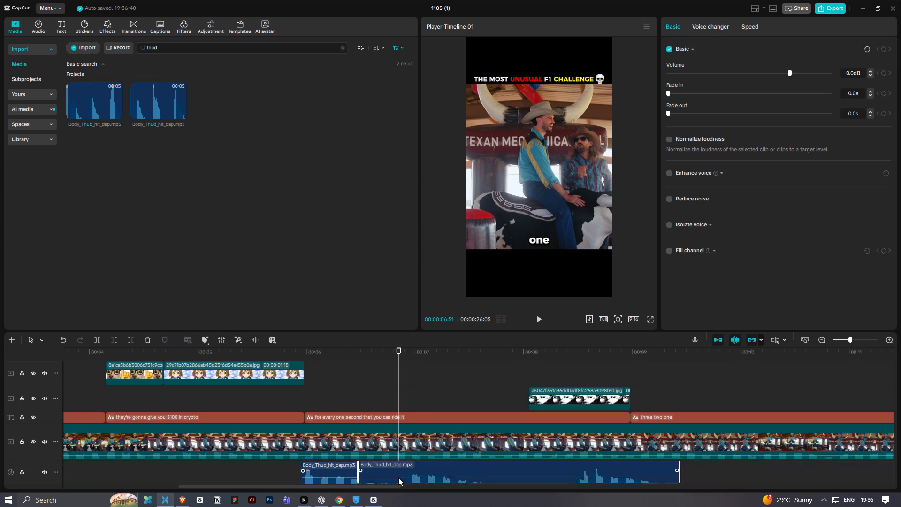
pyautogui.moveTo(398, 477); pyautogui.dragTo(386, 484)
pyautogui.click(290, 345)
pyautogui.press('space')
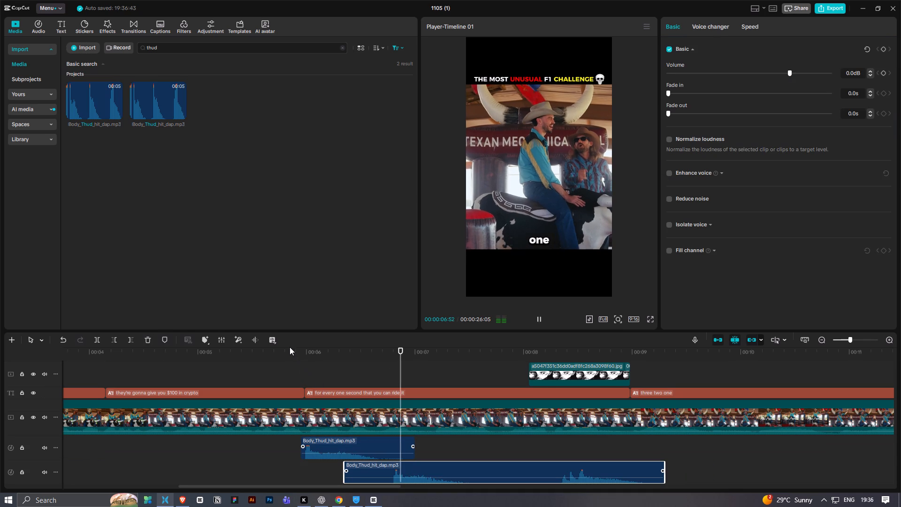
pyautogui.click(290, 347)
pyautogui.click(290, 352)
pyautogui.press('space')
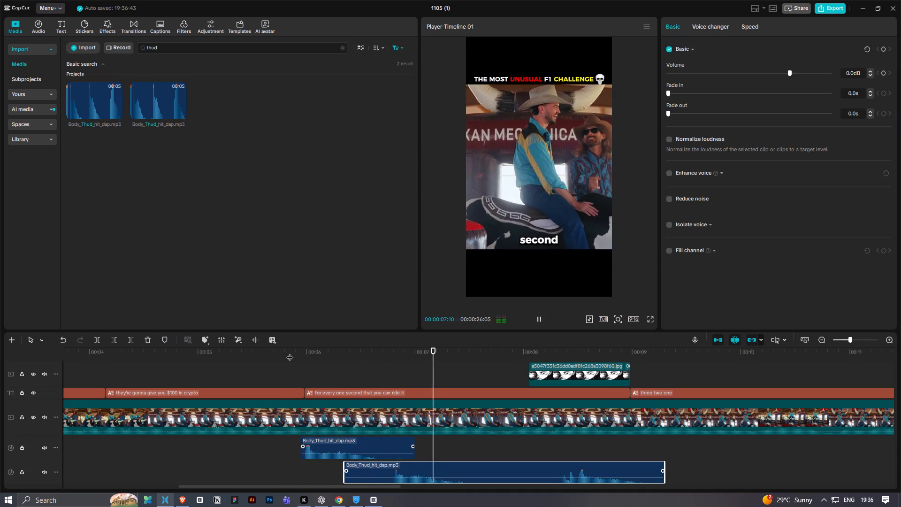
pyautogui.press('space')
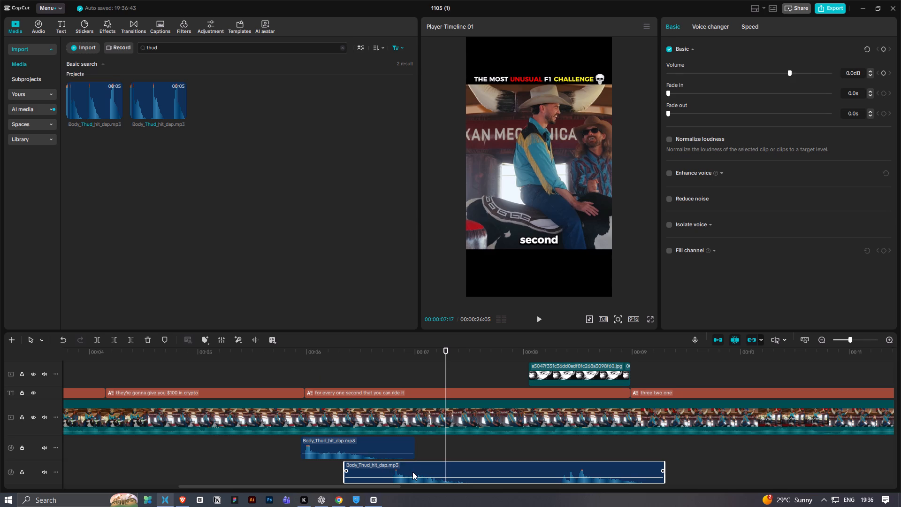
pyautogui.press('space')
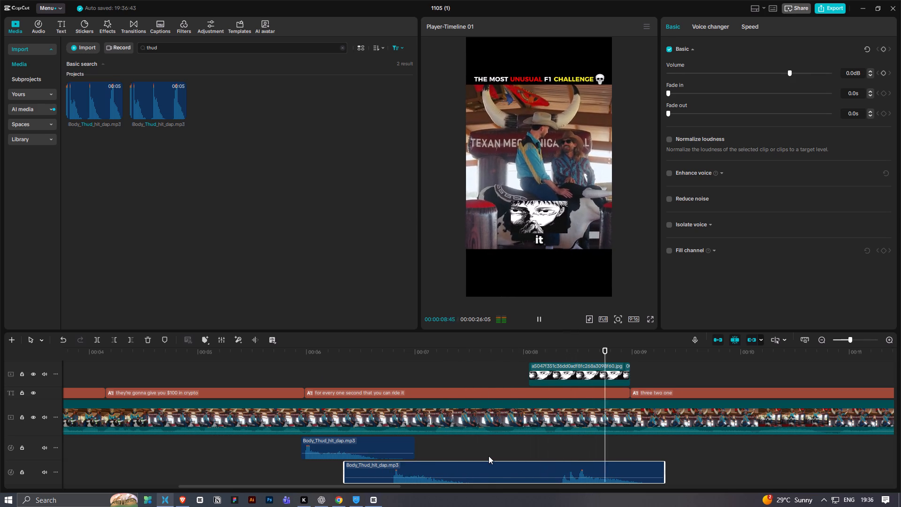
# Delete the split-off thud segment that contains the remaining hits.
pyautogui.press('space')
pyautogui.press('BackSpace')
# Duplicate the first thud onto the track below, starting at about 00:00:06:45 so it hits on "one", and check the timing.
pyautogui.click(382, 446)
pyautogui.keyDown('alt'); pyautogui.moveTo(367, 446); pyautogui.dragTo(452, 471); pyautogui.keyUp('alt')
pyautogui.click(357, 375)
pyautogui.press('space')
pyautogui.press('space')
pyautogui.keyDown('ctrl'); pyautogui.scroll(2, 411, 452); pyautogui.keyUp('ctrl')
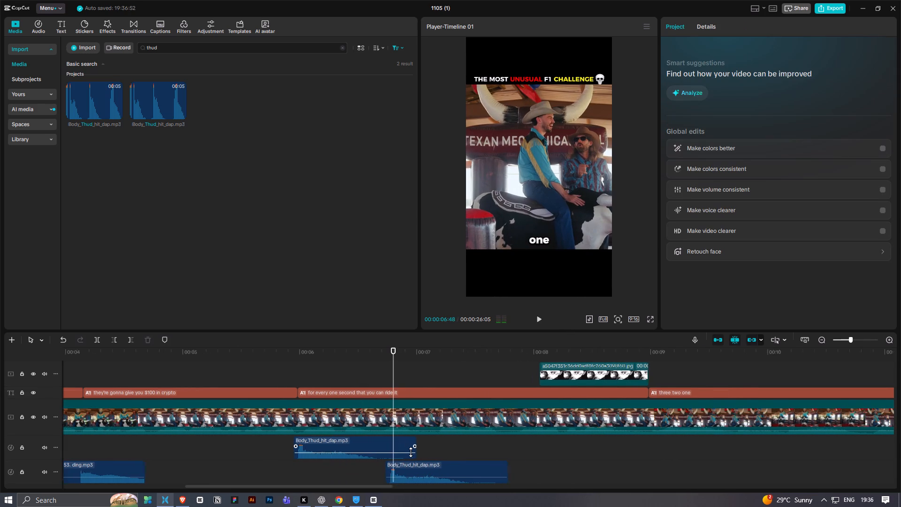
pyautogui.keyDown('ctrl'); pyautogui.scroll(2, 411, 452); pyautogui.keyUp('ctrl')
pyautogui.click(329, 374)
pyautogui.press('space')
pyautogui.press('space')
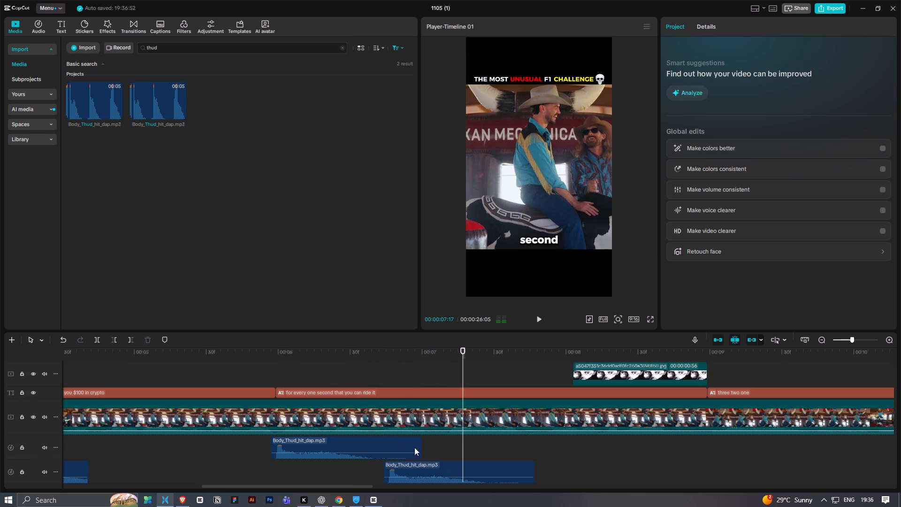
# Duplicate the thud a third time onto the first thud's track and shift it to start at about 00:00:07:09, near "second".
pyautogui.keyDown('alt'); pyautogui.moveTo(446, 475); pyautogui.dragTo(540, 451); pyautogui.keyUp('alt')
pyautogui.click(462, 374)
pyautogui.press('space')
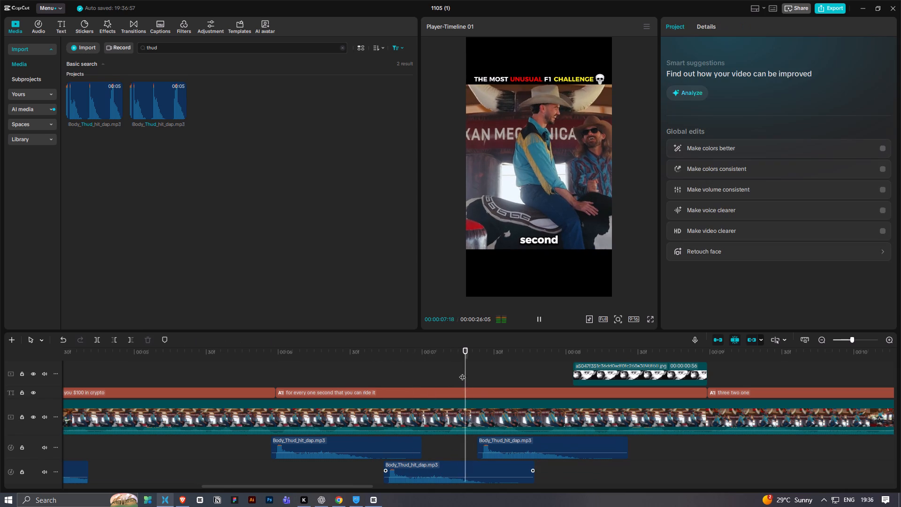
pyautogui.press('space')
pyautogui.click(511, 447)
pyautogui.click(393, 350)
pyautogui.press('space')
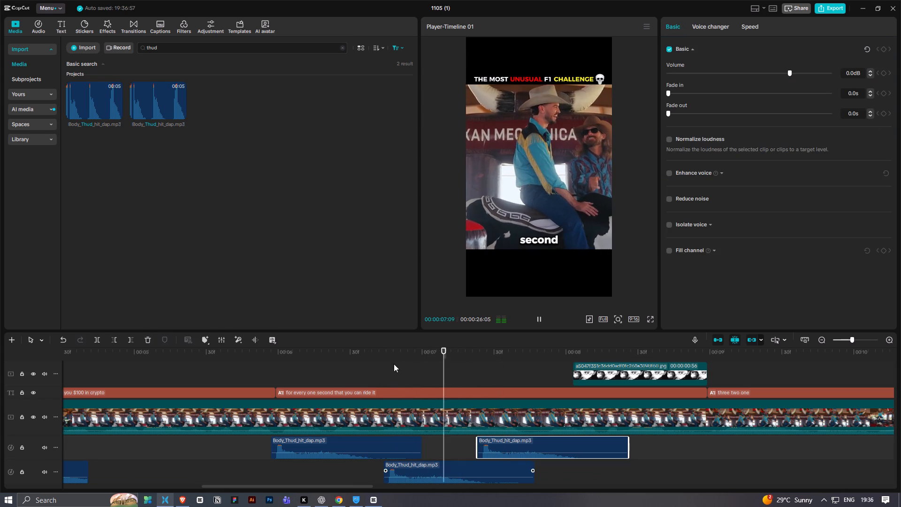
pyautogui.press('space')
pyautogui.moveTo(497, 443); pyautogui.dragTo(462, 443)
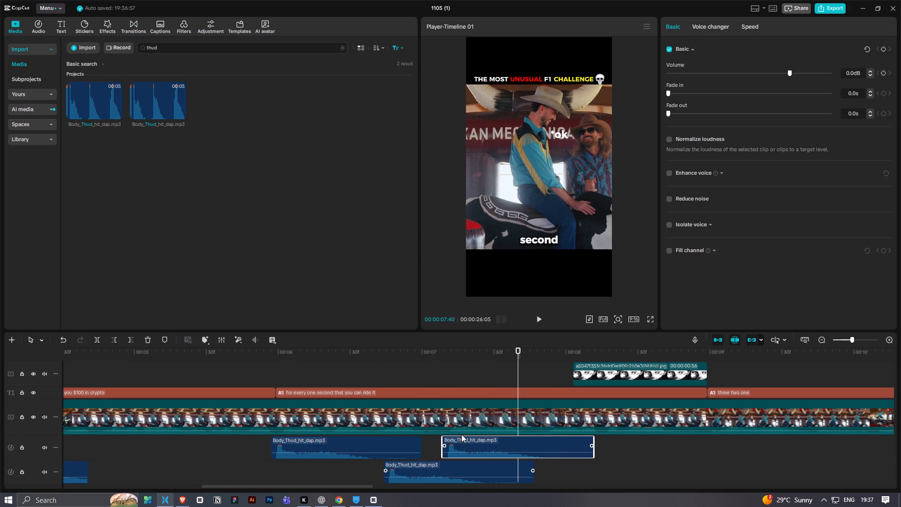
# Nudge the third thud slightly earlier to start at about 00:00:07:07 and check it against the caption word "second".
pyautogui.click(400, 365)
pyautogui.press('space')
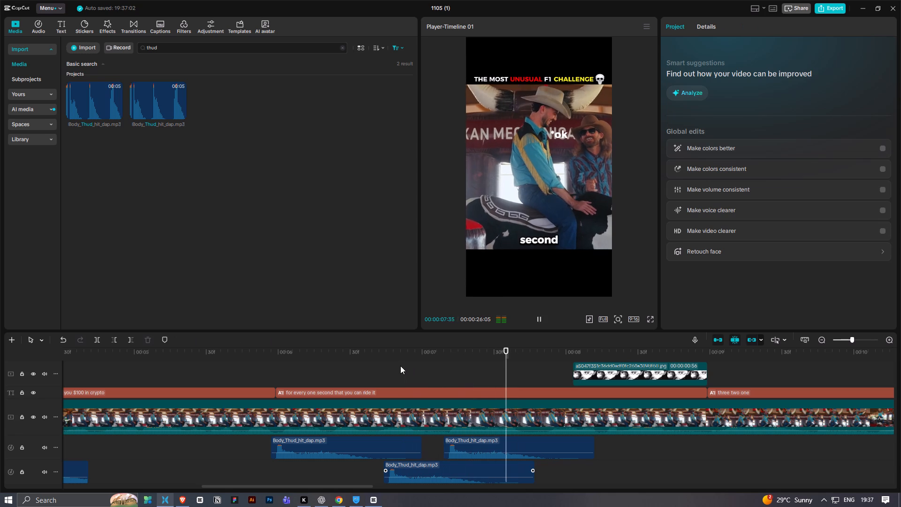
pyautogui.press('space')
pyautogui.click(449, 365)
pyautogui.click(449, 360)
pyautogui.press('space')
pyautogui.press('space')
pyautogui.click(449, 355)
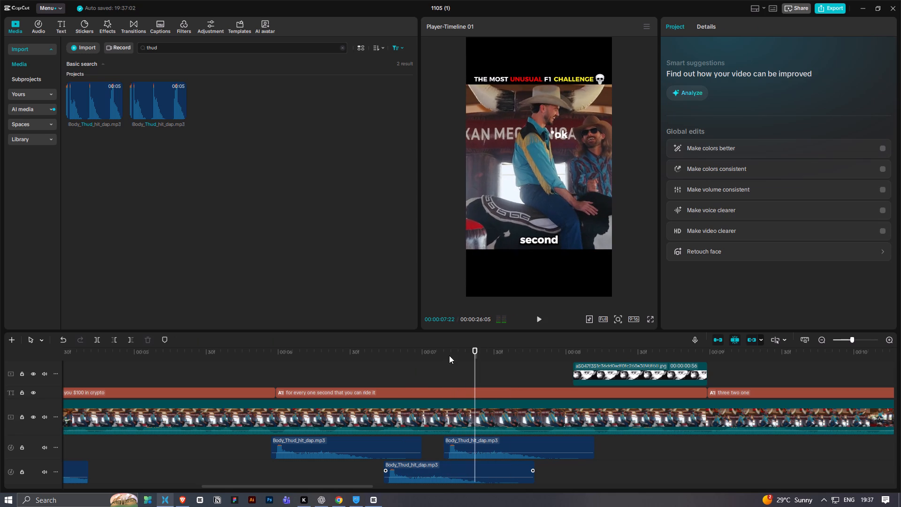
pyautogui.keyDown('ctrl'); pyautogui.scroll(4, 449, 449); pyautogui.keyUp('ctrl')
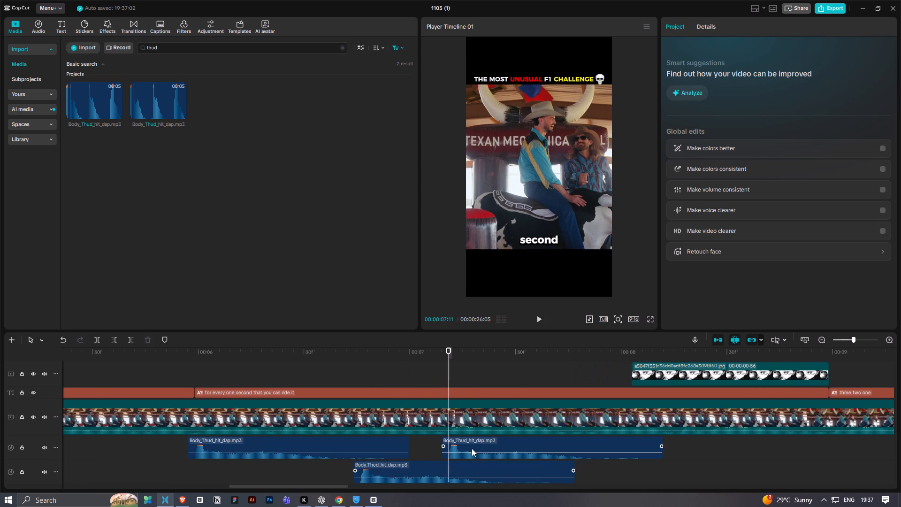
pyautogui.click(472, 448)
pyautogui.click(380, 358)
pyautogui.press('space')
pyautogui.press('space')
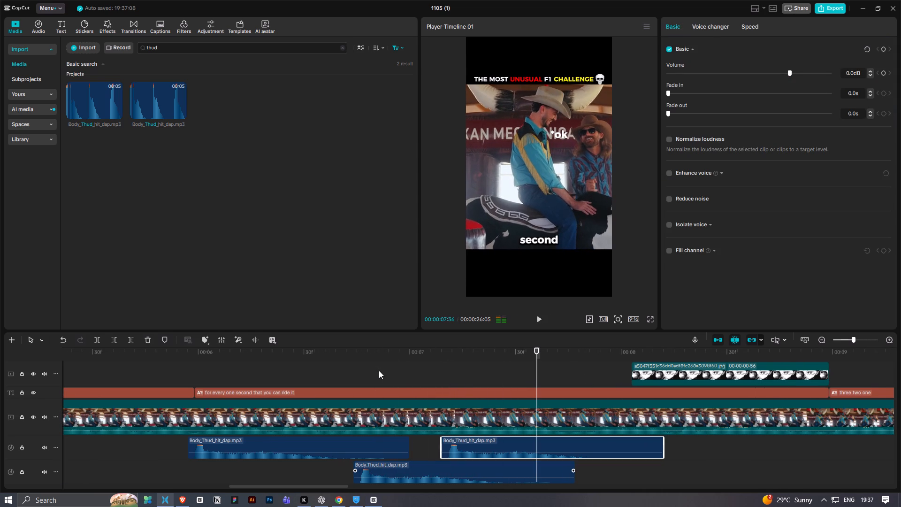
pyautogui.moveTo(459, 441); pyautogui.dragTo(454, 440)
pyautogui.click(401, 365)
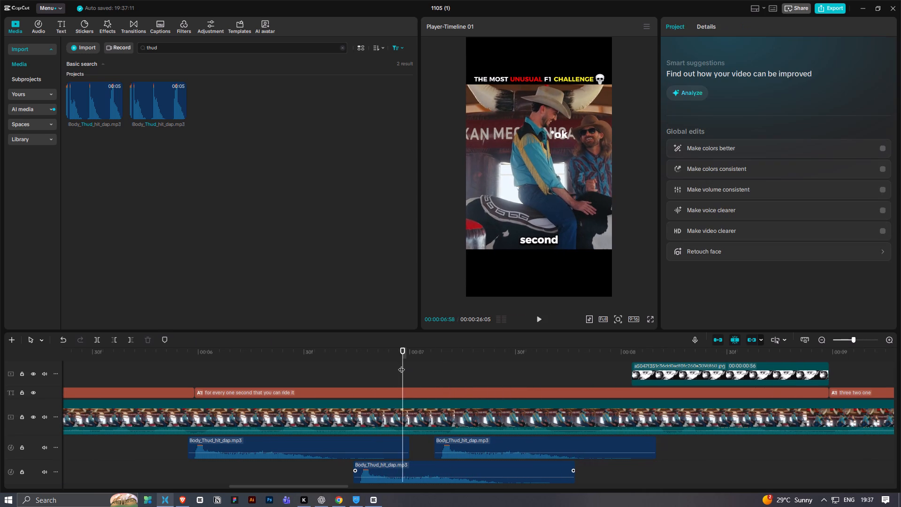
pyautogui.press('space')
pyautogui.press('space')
# Play back the "for every one second" section to check the thud timing from its first word.
pyautogui.keyDown('ctrl'); pyautogui.scroll(-5, 401, 408); pyautogui.keyUp('ctrl')
pyautogui.click(279, 362)
pyautogui.press('space')
pyautogui.keyDown('ctrl'); pyautogui.scroll(-4, 279, 362); pyautogui.keyUp('ctrl')
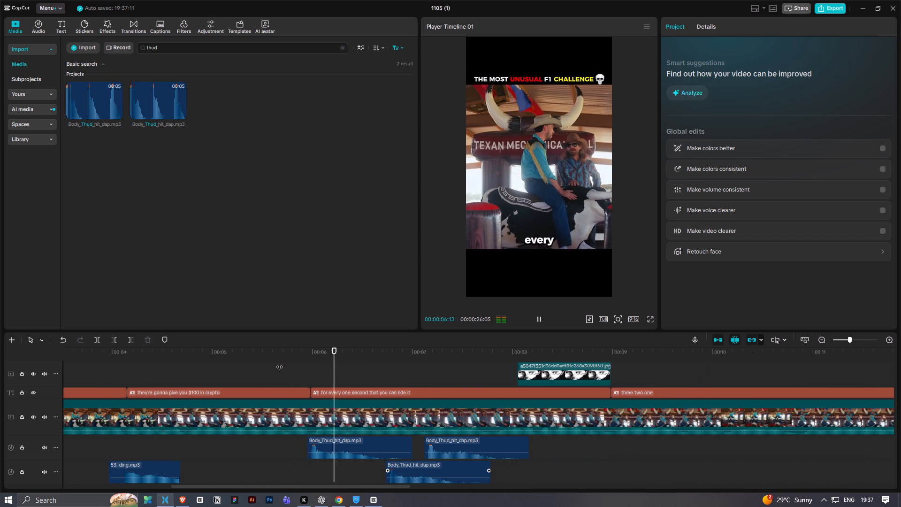
pyautogui.press('space')
pyautogui.click(265, 342)
pyautogui.click(267, 353)
pyautogui.press('space')
pyautogui.press('space')
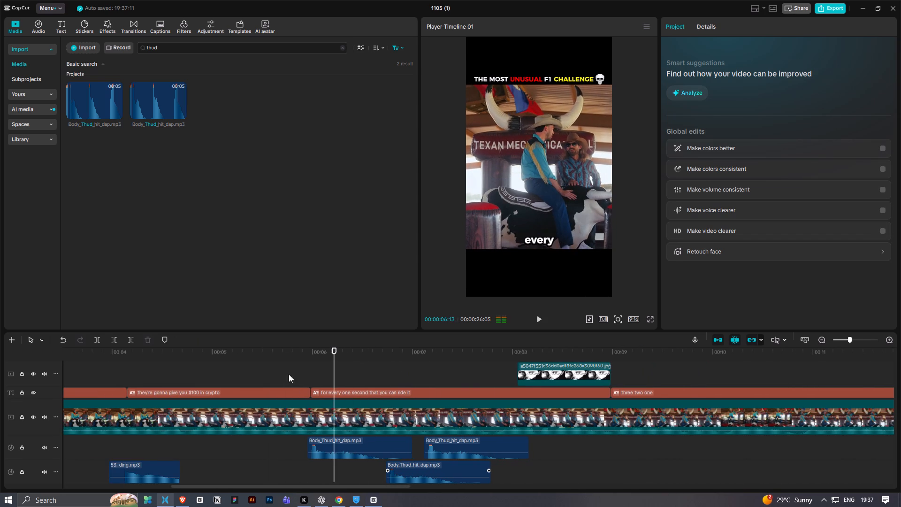
pyautogui.keyDown('ctrl'); pyautogui.scroll(4, 334, 421); pyautogui.keyUp('ctrl')
pyautogui.click(280, 360)
pyautogui.press('space')
pyautogui.press('space')
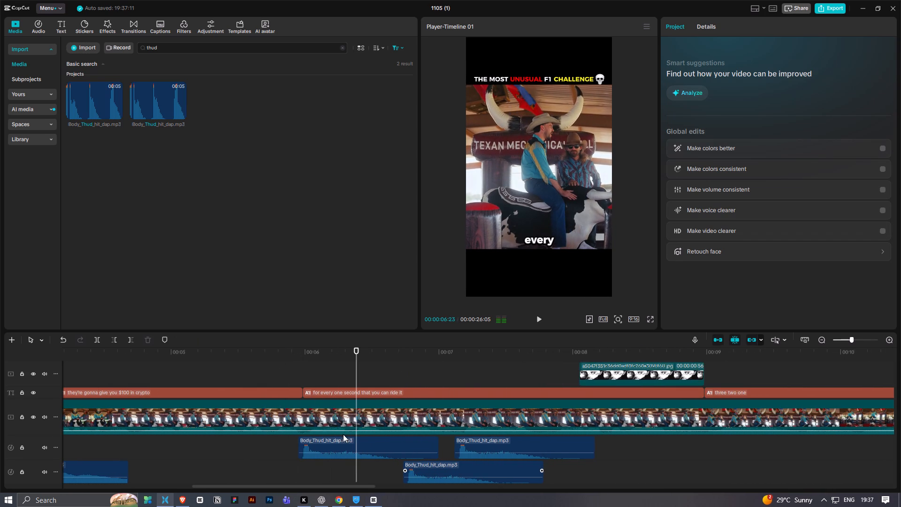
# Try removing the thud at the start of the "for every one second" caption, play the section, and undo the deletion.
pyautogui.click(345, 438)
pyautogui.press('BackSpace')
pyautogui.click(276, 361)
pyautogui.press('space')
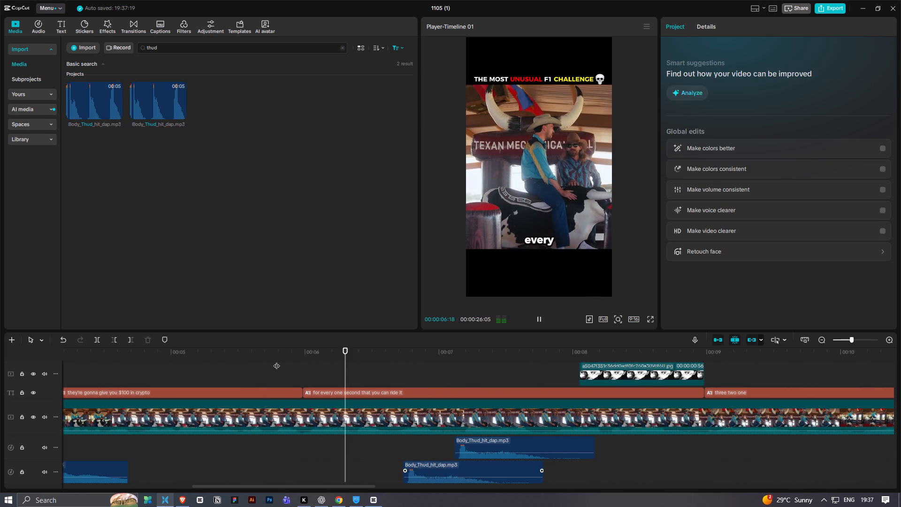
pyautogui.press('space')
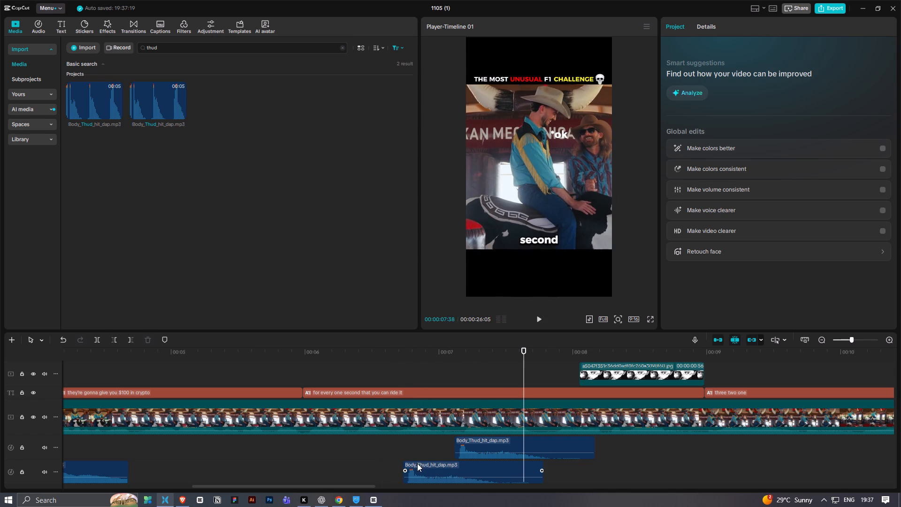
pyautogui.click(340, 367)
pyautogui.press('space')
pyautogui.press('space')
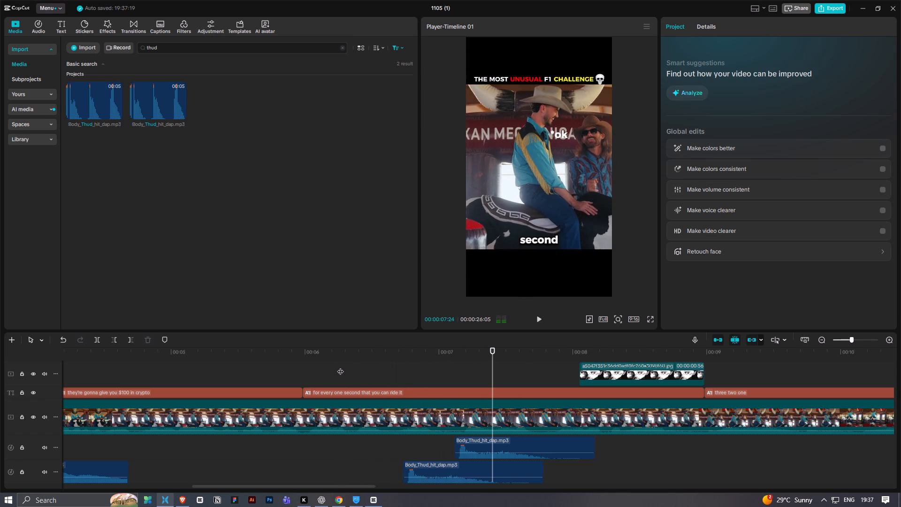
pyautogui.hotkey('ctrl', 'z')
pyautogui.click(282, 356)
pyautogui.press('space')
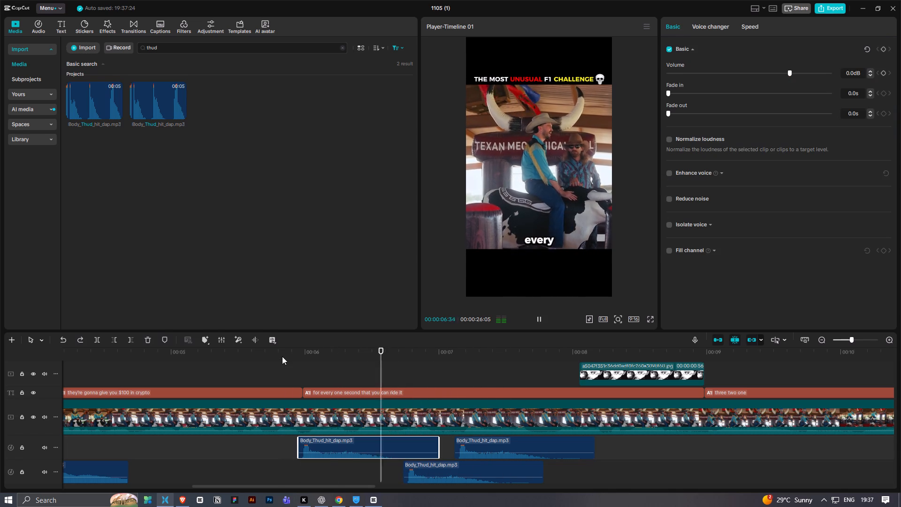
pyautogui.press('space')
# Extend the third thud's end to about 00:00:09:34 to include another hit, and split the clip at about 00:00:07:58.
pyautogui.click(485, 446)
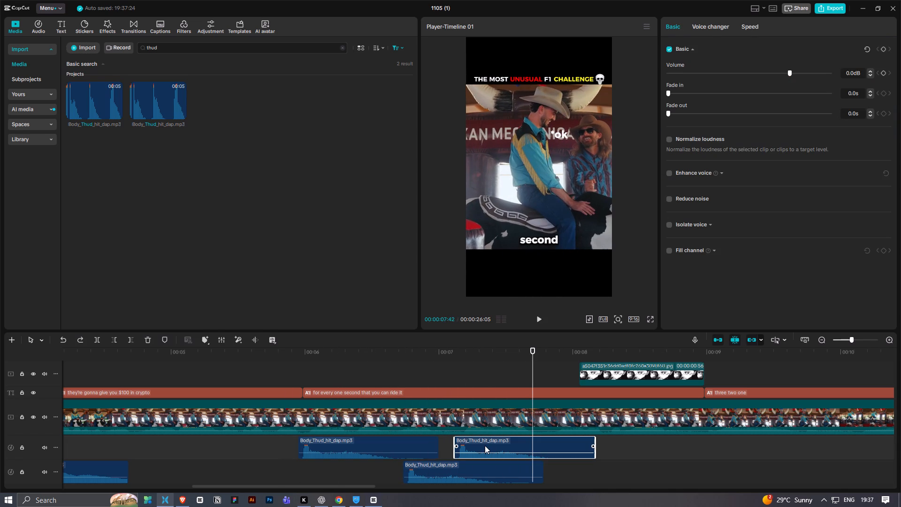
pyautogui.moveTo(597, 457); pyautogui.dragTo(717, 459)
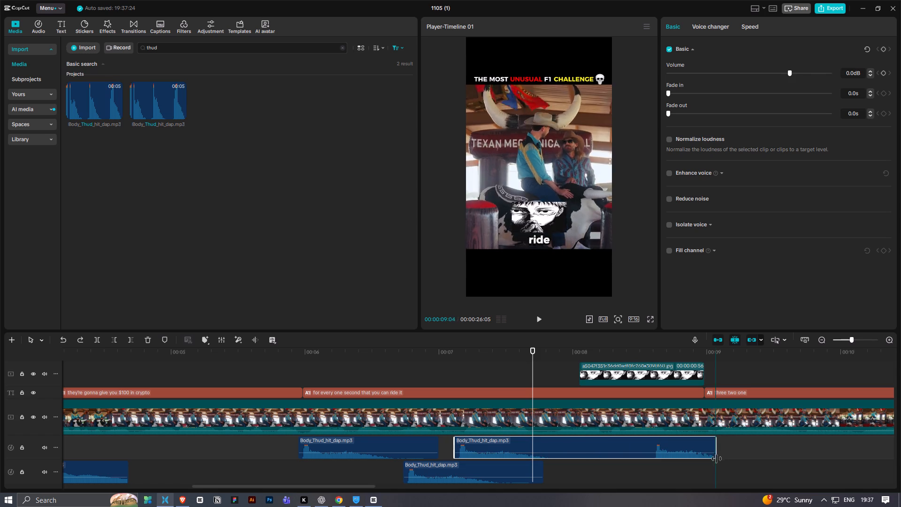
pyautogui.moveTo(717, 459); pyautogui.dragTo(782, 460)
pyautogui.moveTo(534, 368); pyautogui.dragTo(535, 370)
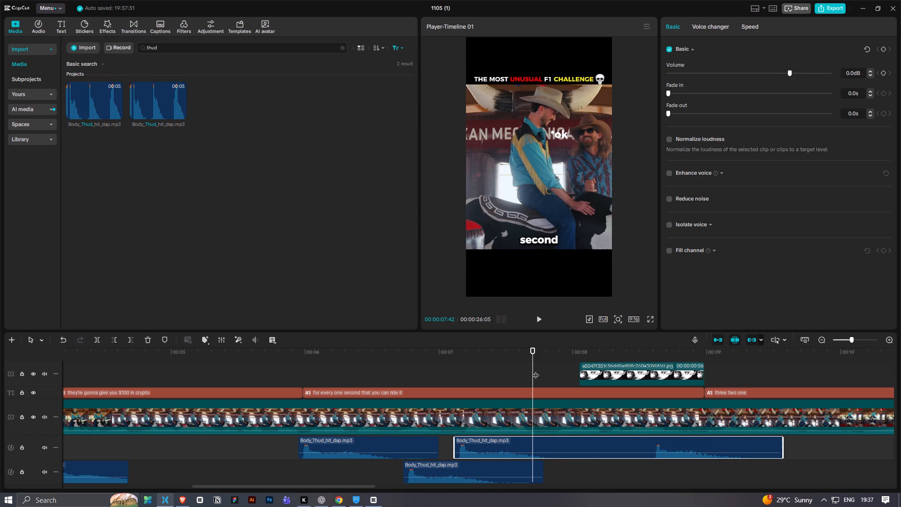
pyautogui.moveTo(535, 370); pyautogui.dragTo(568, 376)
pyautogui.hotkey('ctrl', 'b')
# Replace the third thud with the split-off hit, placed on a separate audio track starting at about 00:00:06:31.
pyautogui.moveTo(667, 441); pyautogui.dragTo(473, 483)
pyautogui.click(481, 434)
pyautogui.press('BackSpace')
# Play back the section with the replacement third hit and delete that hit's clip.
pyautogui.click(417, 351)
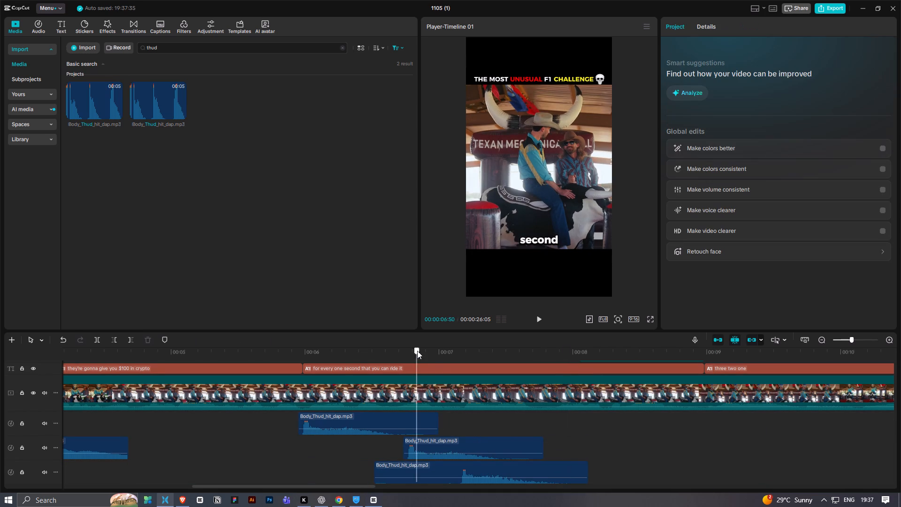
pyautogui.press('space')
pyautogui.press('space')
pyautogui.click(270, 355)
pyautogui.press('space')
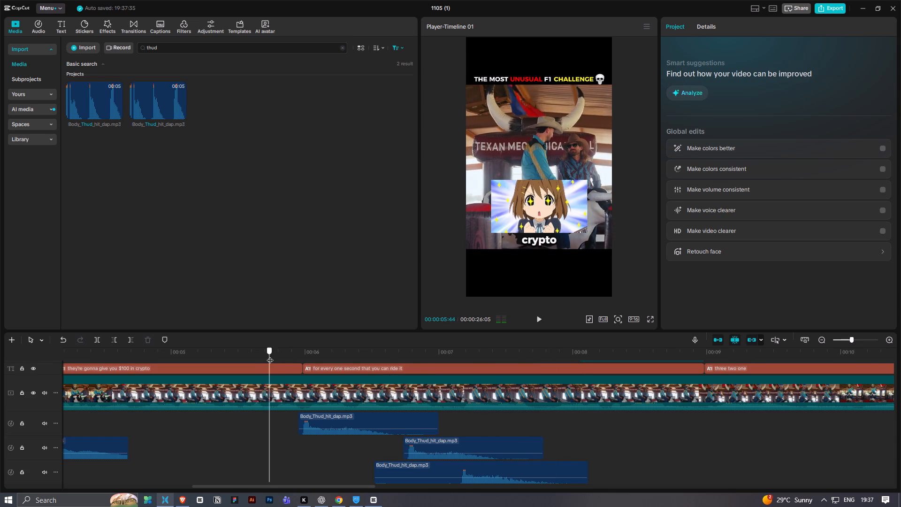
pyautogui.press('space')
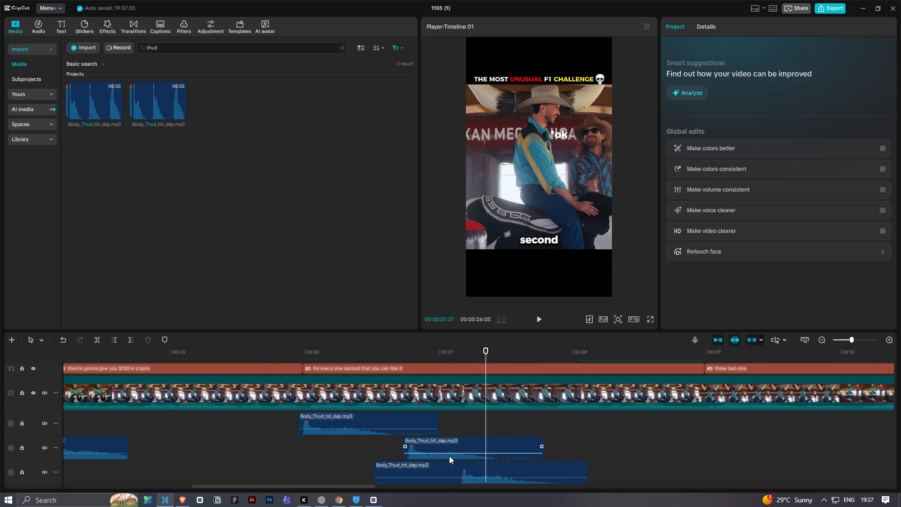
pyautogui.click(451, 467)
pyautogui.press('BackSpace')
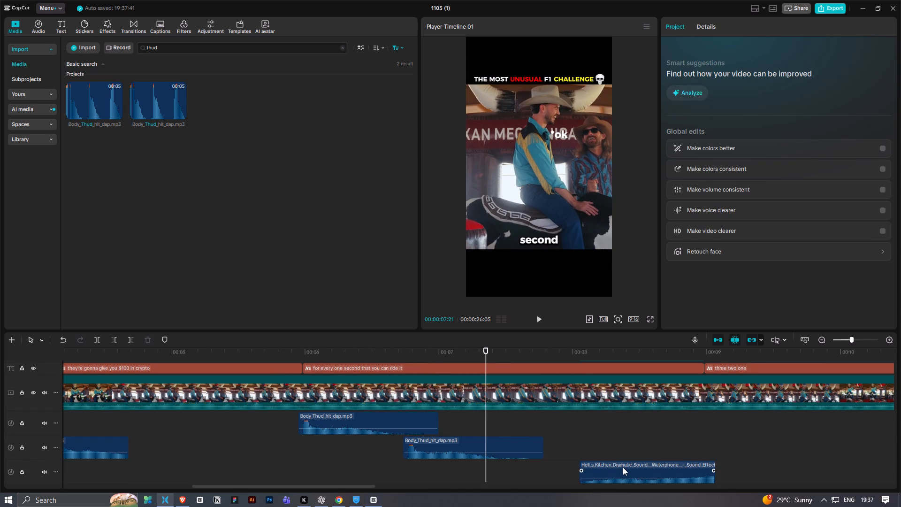
# Delete the Hell's Kitchen dramatic Waterphone sound effect under the black-and-white face overlay.
pyautogui.click(623, 467)
pyautogui.press('BackSpace')
# Play back the "for every one second" section to check the two thud sounds.
pyautogui.click(308, 359)
pyautogui.press('space')
pyautogui.keyDown('ctrl'); pyautogui.scroll(-2, 366, 416); pyautogui.keyUp('ctrl')
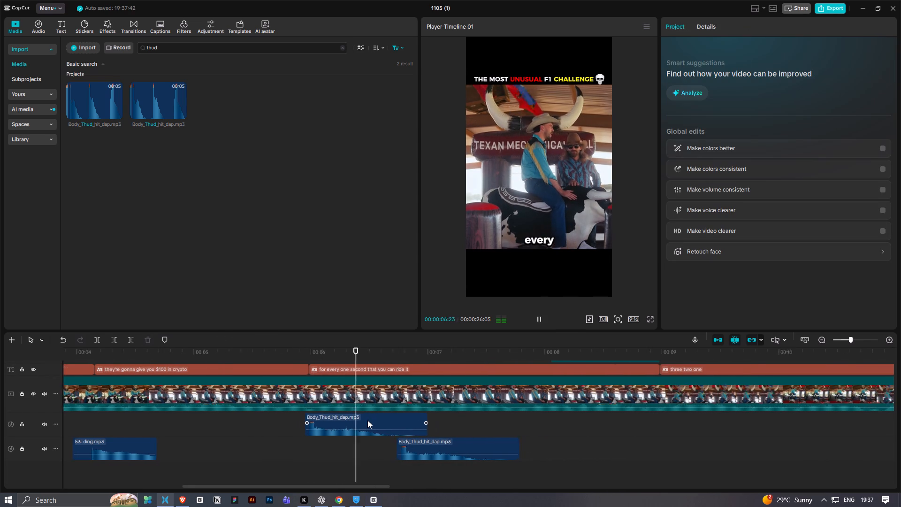
pyautogui.keyDown('ctrl'); pyautogui.scroll(-2, 367, 420); pyautogui.keyUp('ctrl')
pyautogui.press('space')
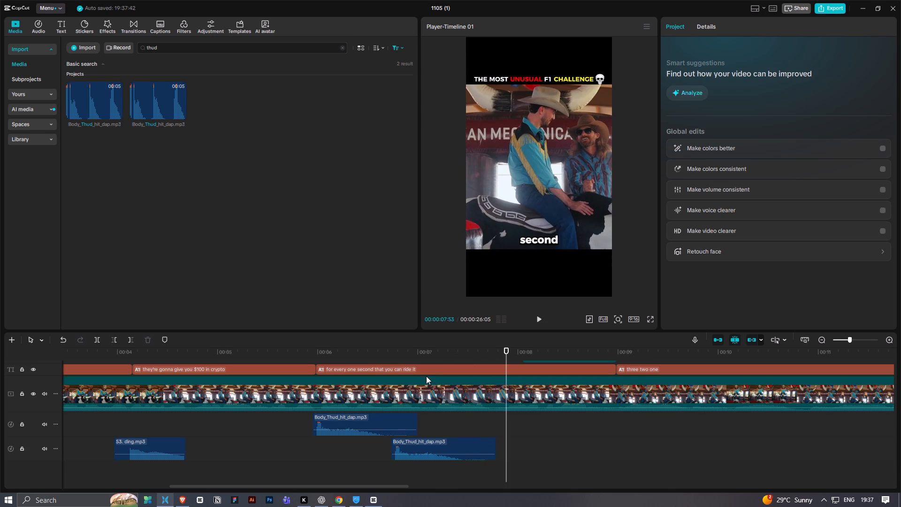
pyautogui.click(298, 358)
pyautogui.press('space')
pyautogui.press('space')
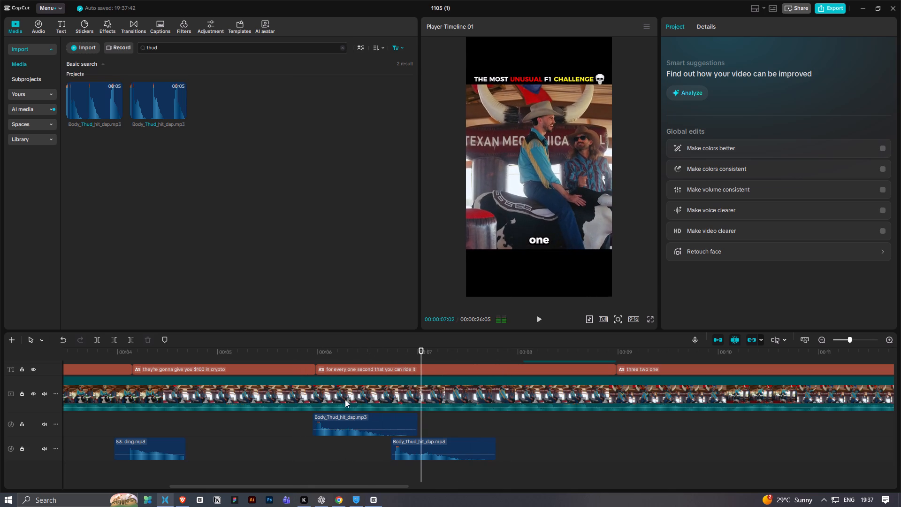
# Delete the earlier thud clip at the start of the "for every one second" caption and play back the section.
pyautogui.click(354, 415)
pyautogui.press('BackSpace')
pyautogui.click(285, 363)
pyautogui.press('space')
pyautogui.keyDown('ctrl'); pyautogui.scroll(-5, 297, 389); pyautogui.keyUp('ctrl')
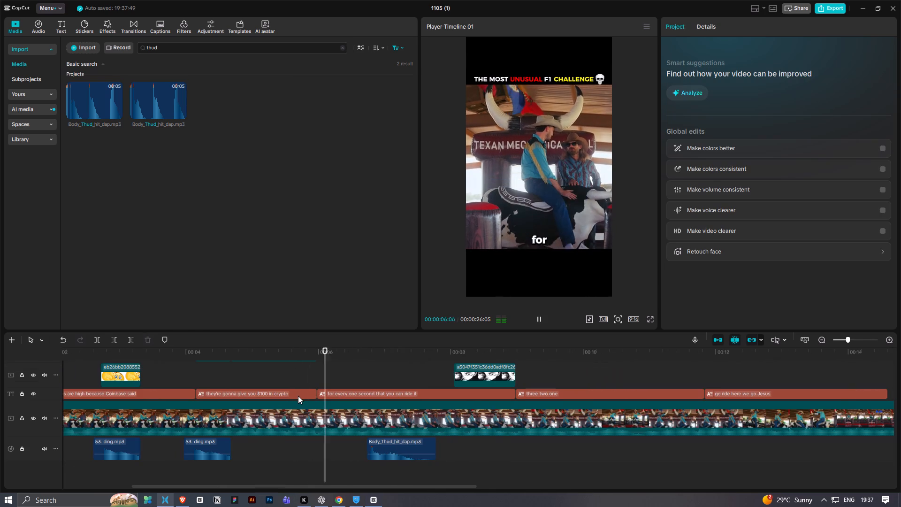
pyautogui.press('space')
# Set the remaining thud clip's volume to -6.4 dB and play back through the black-and-white face overlay.
pyautogui.click(376, 442)
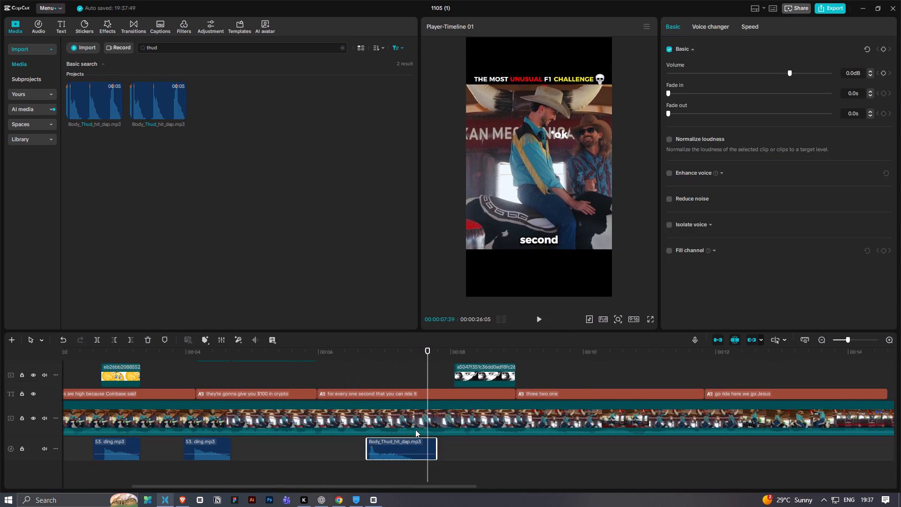
pyautogui.moveTo(784, 75); pyautogui.dragTo(775, 87)
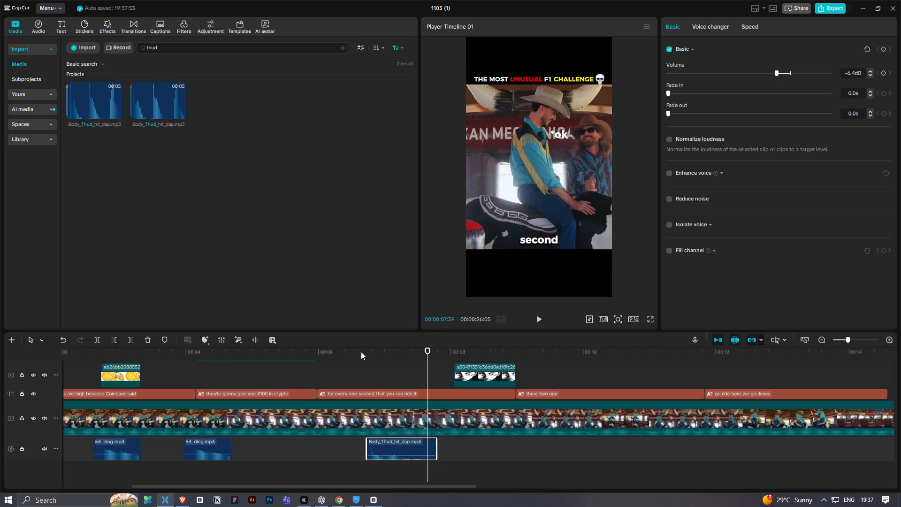
pyautogui.click(359, 360)
pyautogui.press('space')
pyautogui.press('space')
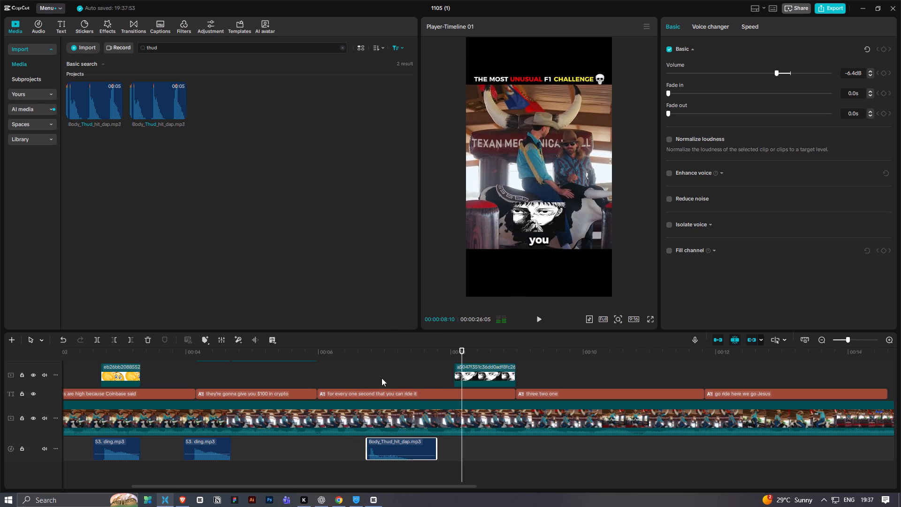
pyautogui.click(393, 377)
pyautogui.click(412, 356)
pyautogui.press('space')
pyautogui.keyDown('ctrl'); pyautogui.scroll(-5, 413, 361); pyautogui.keyUp('ctrl')
pyautogui.scroll(-3, 413, 366)
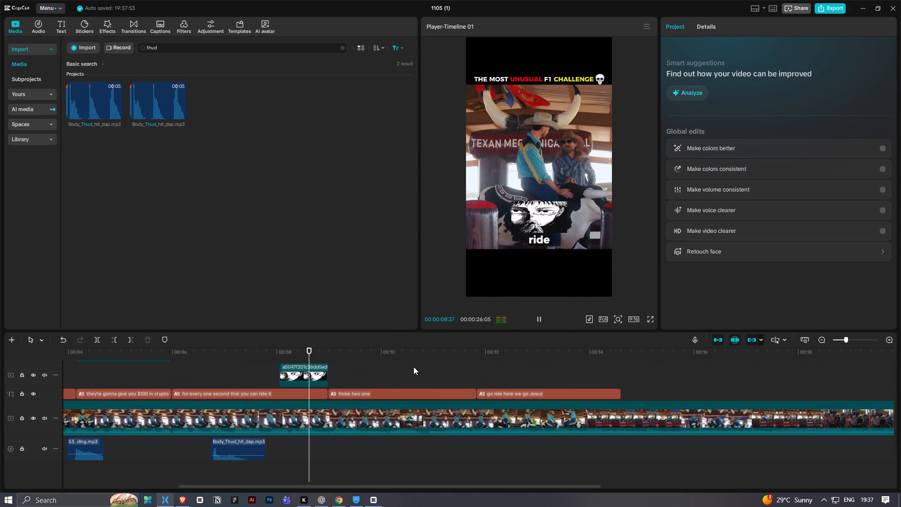
pyautogui.press('space')
# With the playhead at 00:00:08:03, search the media for "huh" and preview the Huh sound effect.
pyautogui.moveTo(295, 348); pyautogui.dragTo(277, 356)
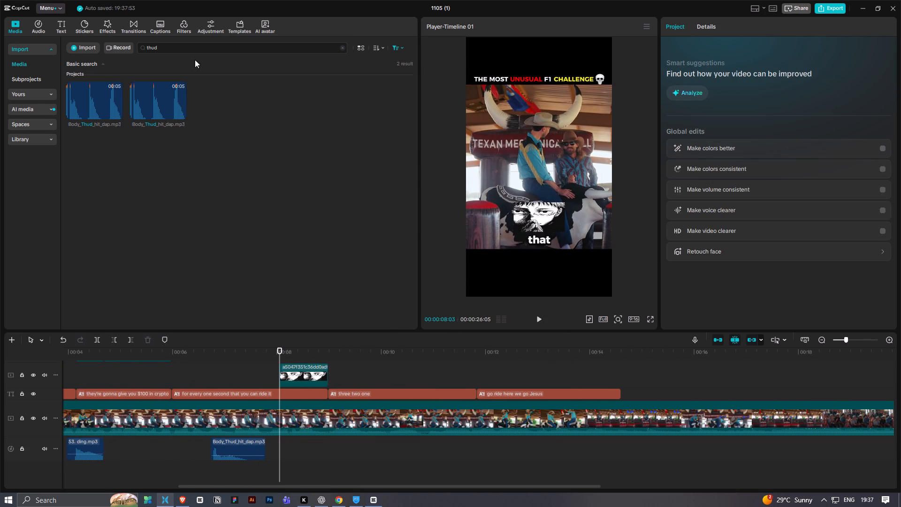
pyautogui.click(190, 49)
pyautogui.hotkey('ctrl', 'a')
pyautogui.press('BackSpace')
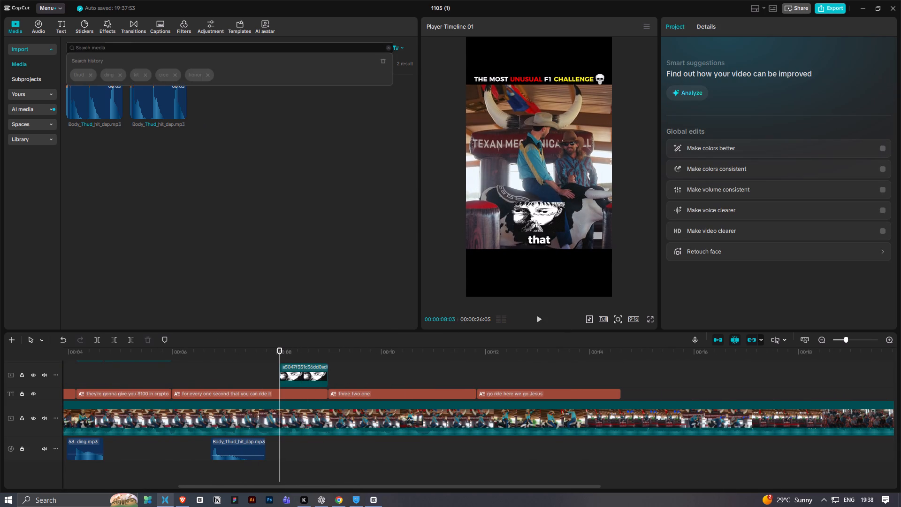
pyautogui.write('huh')
pyautogui.press('Return')
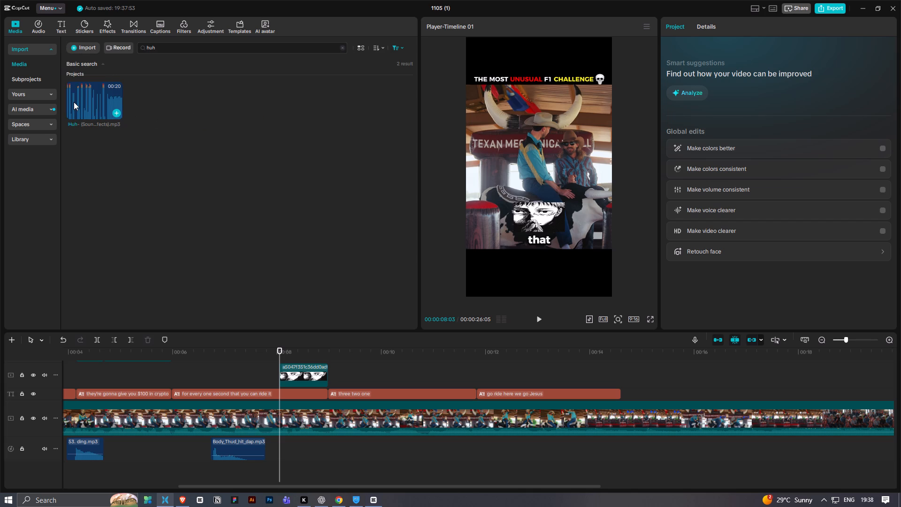
pyautogui.click(74, 102)
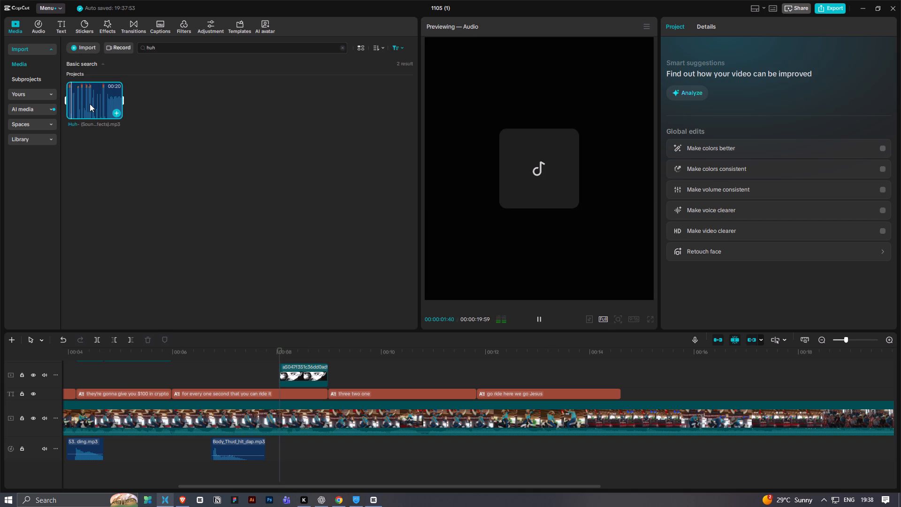
pyautogui.press('space')
pyautogui.press('space')
pyautogui.press('space')
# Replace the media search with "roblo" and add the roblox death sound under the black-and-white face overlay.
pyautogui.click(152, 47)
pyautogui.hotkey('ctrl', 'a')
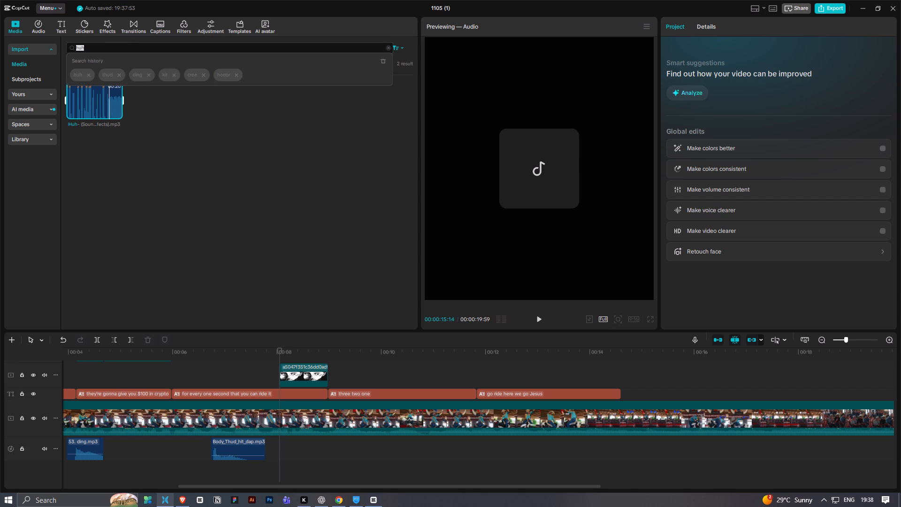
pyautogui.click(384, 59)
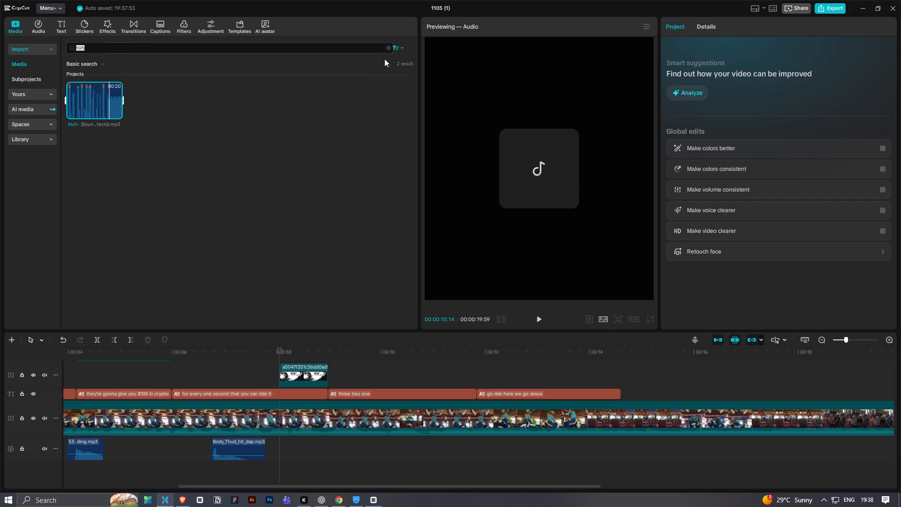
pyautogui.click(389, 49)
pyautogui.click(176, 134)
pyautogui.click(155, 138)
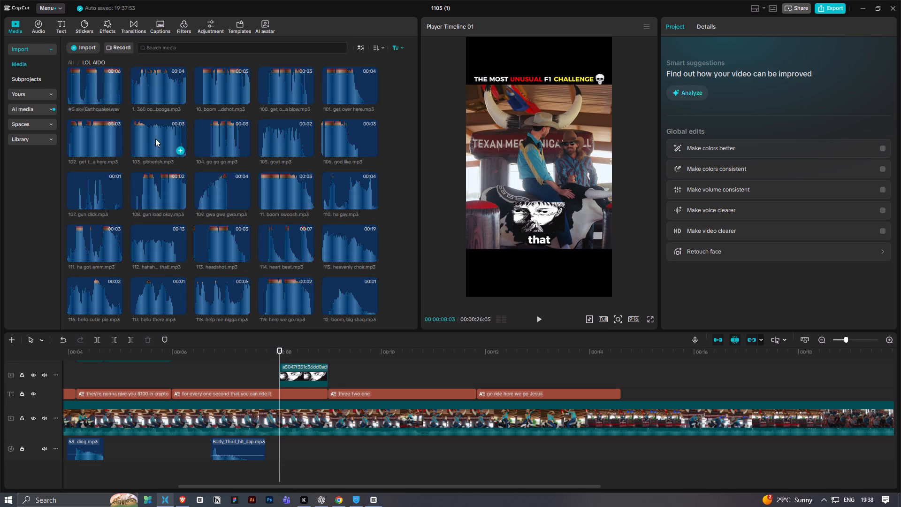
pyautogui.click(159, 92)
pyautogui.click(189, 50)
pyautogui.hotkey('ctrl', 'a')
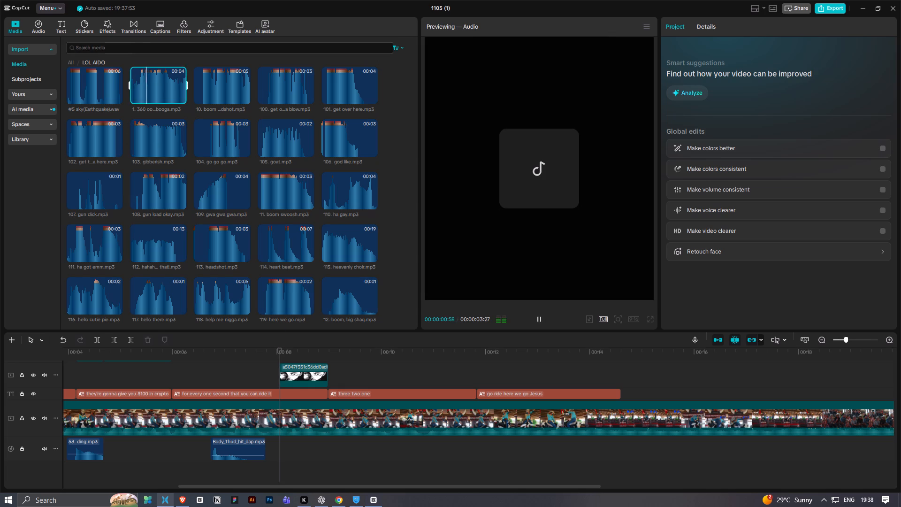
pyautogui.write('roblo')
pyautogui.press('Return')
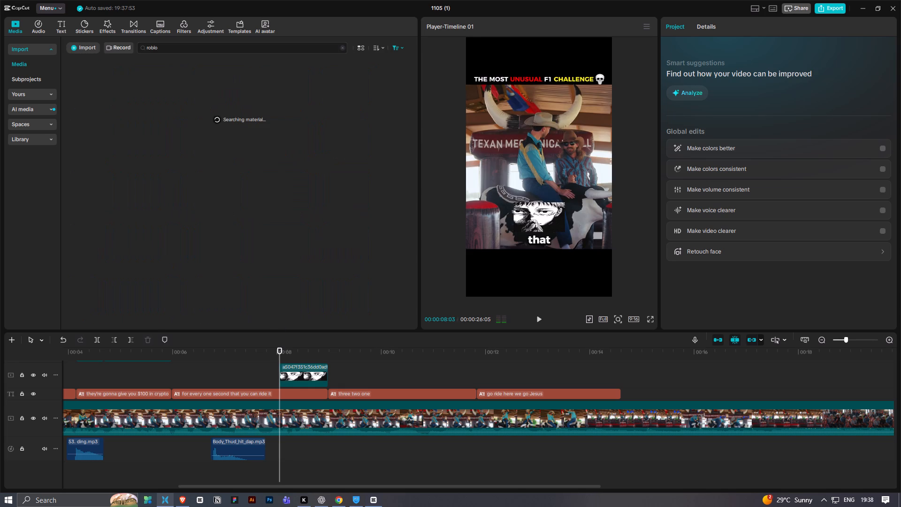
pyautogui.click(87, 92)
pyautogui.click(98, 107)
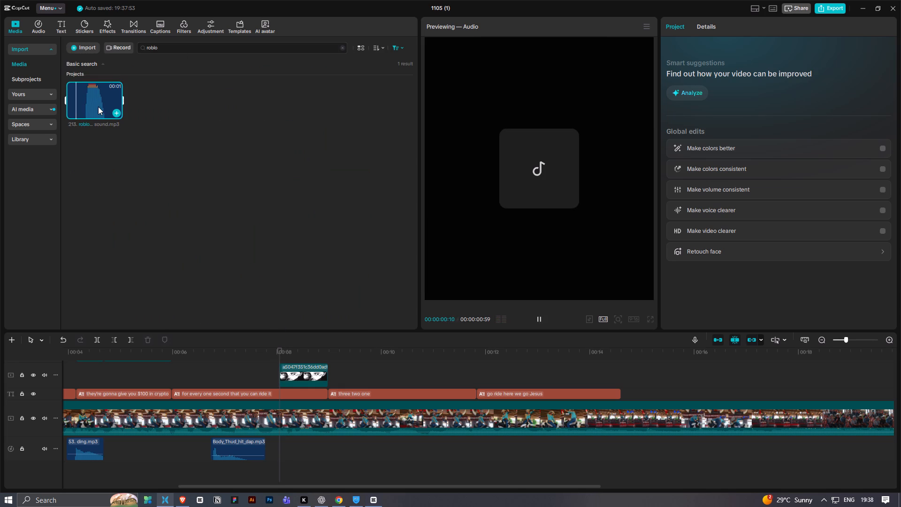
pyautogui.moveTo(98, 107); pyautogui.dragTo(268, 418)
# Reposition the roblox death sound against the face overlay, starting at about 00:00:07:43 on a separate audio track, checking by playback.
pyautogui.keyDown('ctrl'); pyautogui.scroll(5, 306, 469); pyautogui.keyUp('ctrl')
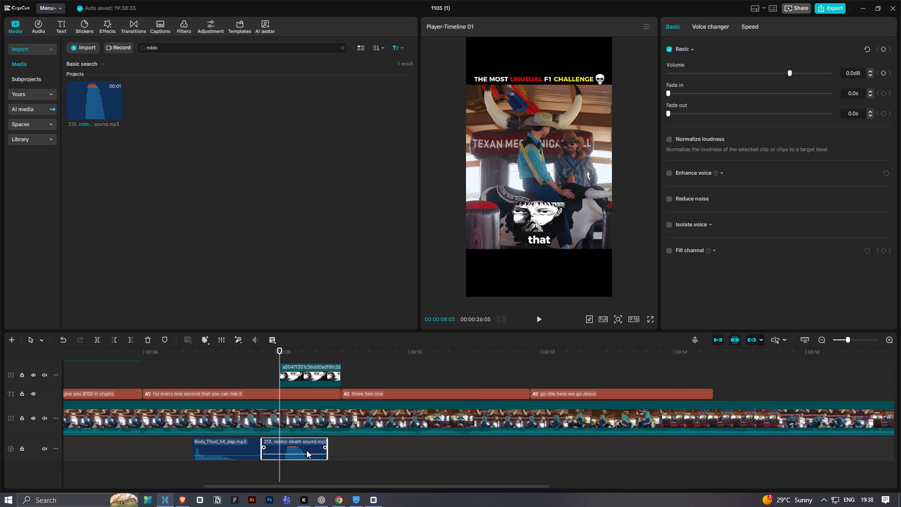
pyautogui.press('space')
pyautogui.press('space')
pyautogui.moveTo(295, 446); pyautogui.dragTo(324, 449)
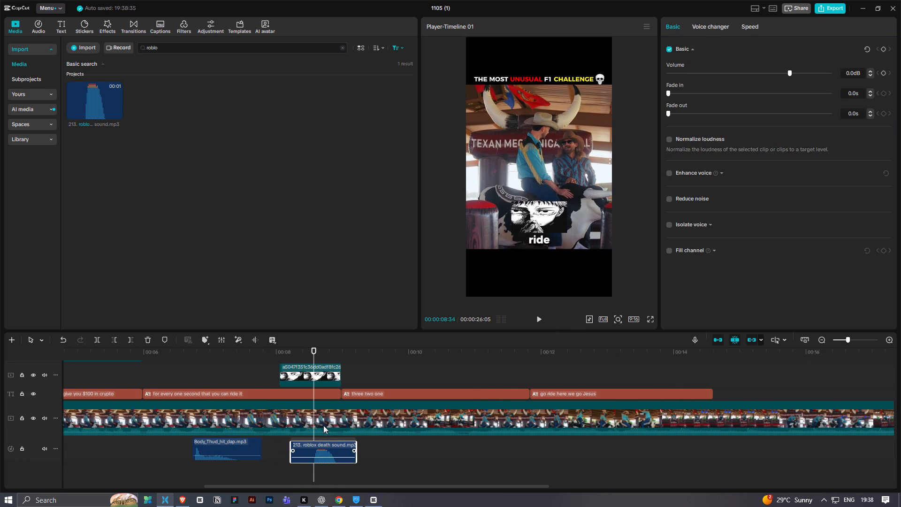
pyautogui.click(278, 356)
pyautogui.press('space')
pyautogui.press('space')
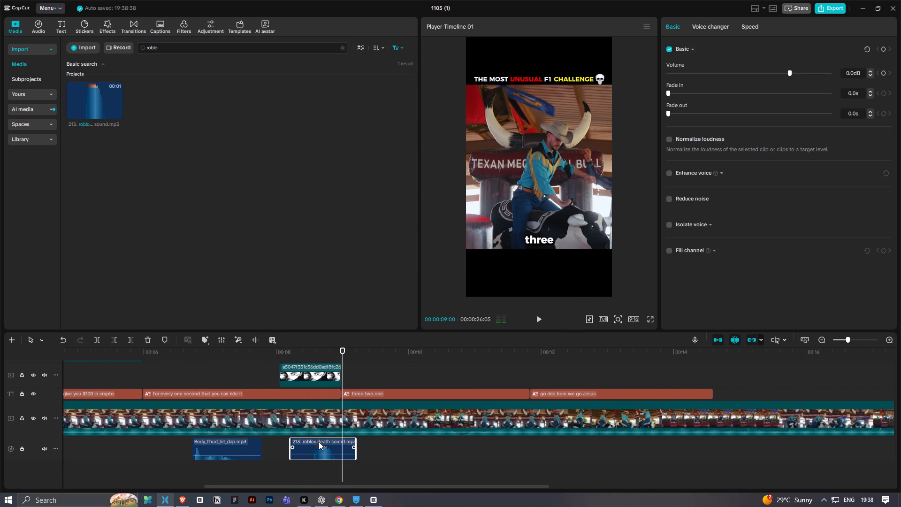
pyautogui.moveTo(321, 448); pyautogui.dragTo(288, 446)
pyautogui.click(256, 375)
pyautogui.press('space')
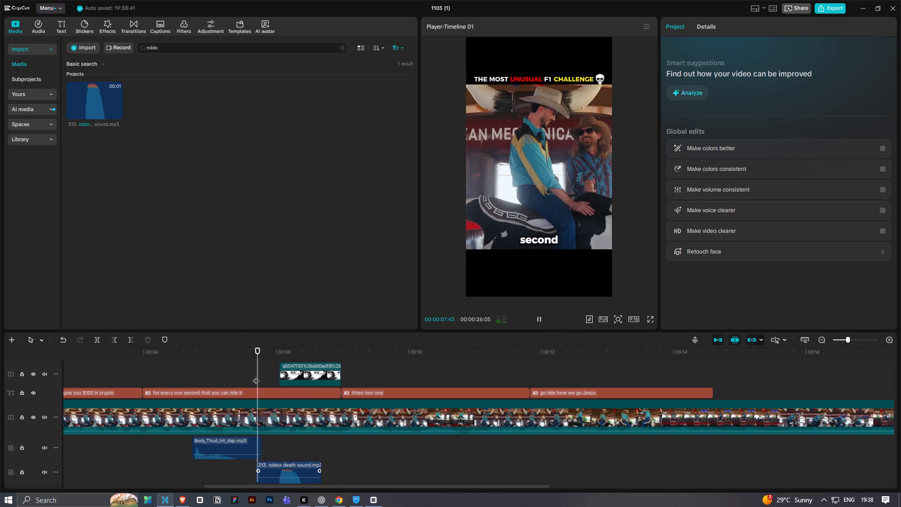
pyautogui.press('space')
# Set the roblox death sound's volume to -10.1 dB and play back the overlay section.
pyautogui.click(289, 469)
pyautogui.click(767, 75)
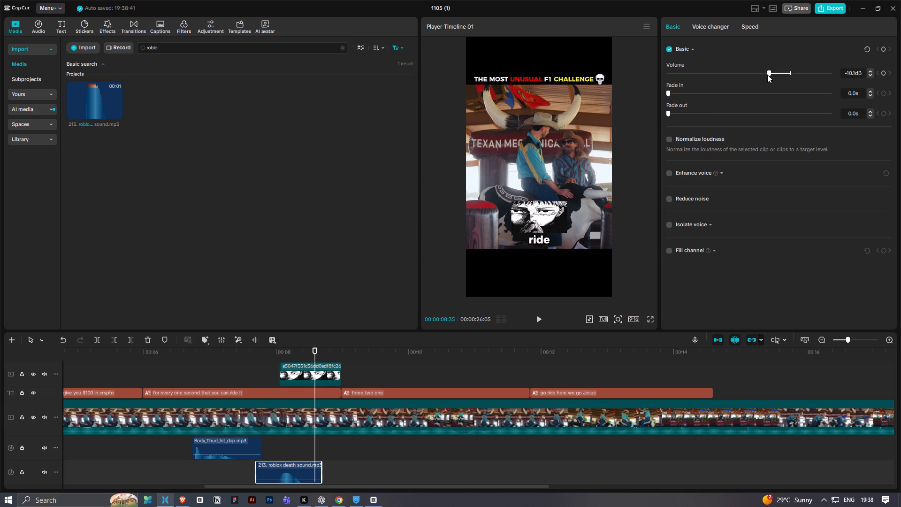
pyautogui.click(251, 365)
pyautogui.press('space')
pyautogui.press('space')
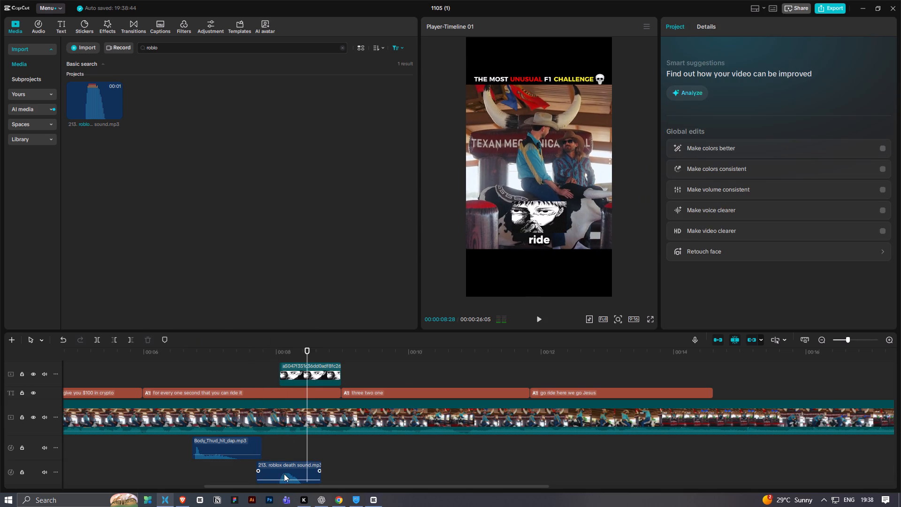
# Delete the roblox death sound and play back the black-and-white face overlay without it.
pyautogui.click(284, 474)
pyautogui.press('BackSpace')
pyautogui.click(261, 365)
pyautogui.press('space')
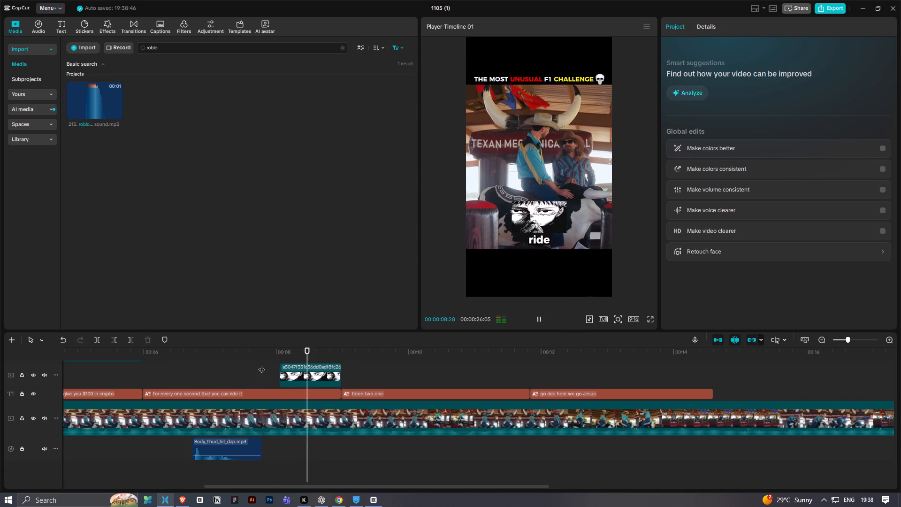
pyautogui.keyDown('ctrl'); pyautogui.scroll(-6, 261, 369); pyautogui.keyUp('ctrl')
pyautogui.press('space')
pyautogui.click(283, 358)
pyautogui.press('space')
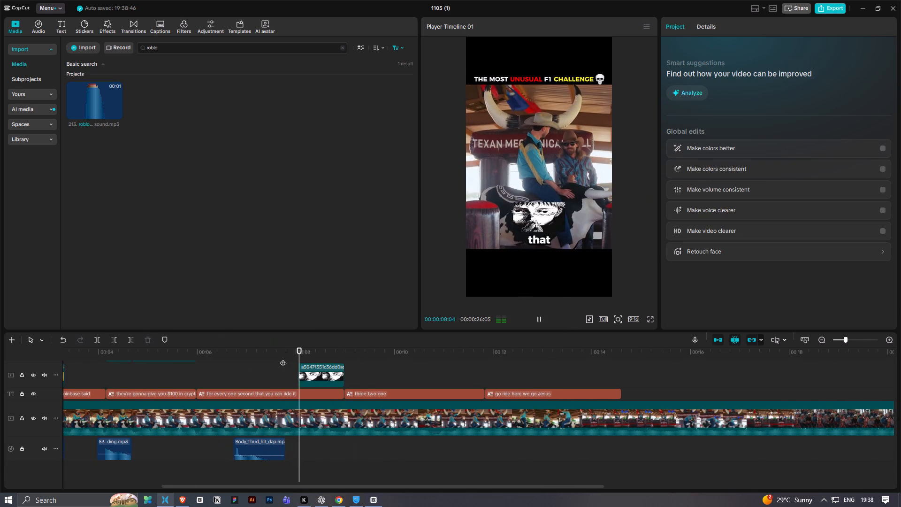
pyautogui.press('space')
# Clear the "roblo" media search to return to the LOL AIDO sound effects folder.
pyautogui.click(171, 48)
pyautogui.hotkey('ctrl', 'a')
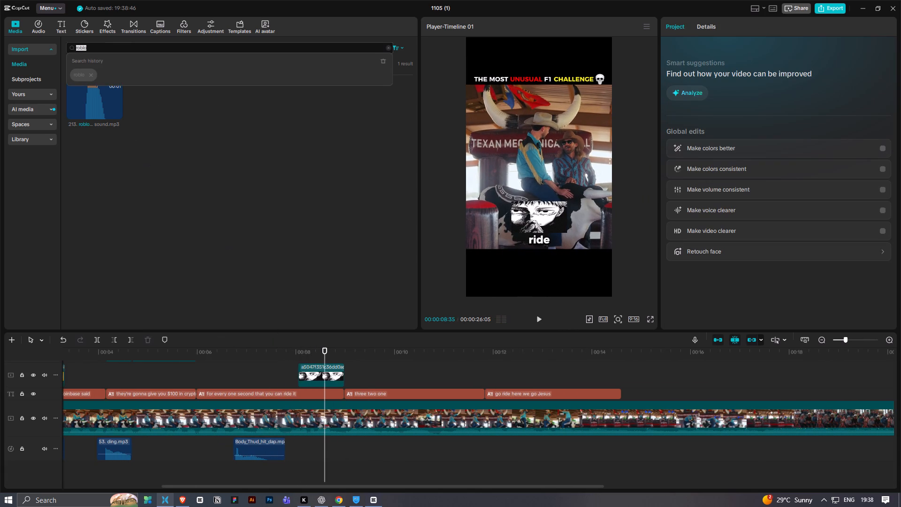
pyautogui.click(387, 51)
pyautogui.click(388, 46)
# Play back the video's opening through the "$100 in crypto" caption to check the overlays and ding sounds.
pyautogui.click(296, 362)
pyautogui.keyDown('ctrl'); pyautogui.scroll(-5, 281, 373); pyautogui.keyUp('ctrl')
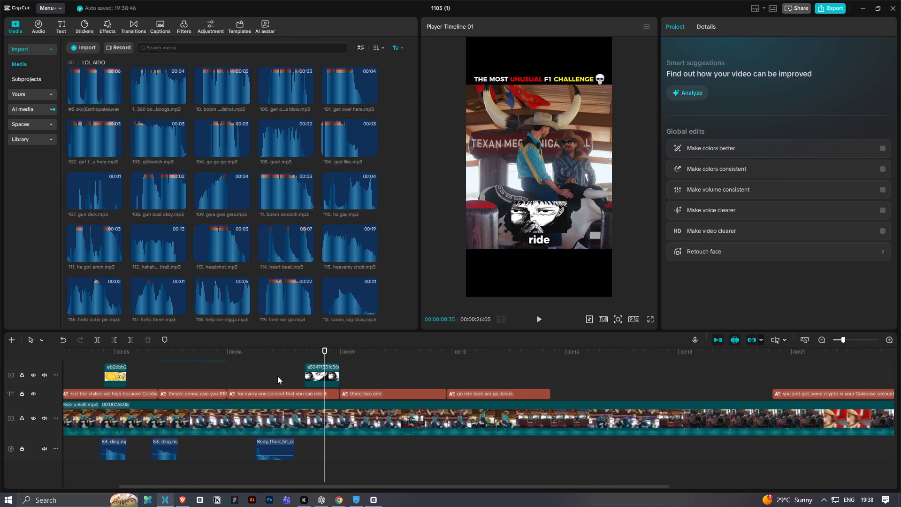
pyautogui.keyDown('ctrl'); pyautogui.scroll(-5, 277, 376); pyautogui.keyUp('ctrl')
pyautogui.click(223, 365)
pyautogui.moveTo(204, 353); pyautogui.dragTo(62, 369)
pyautogui.press('space')
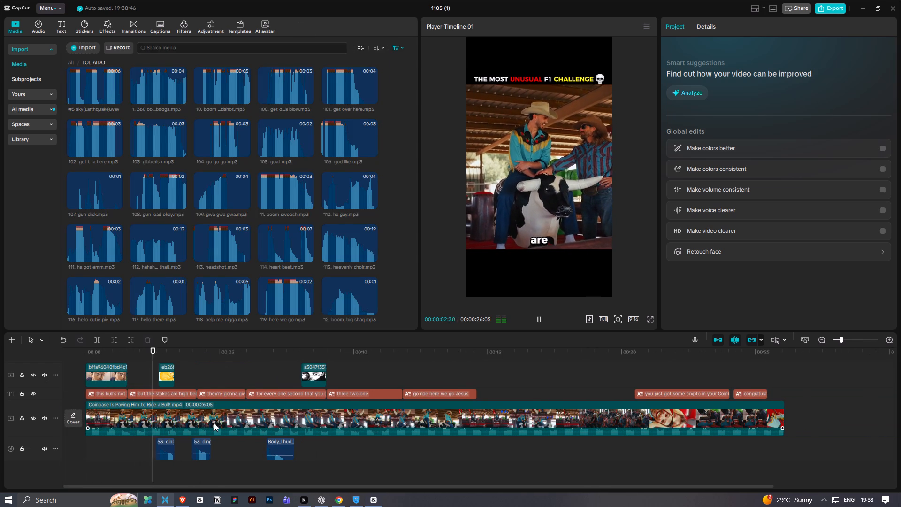
pyautogui.press('space')
pyautogui.keyDown('ctrl'); pyautogui.scroll(4, 141, 399); pyautogui.keyUp('ctrl')
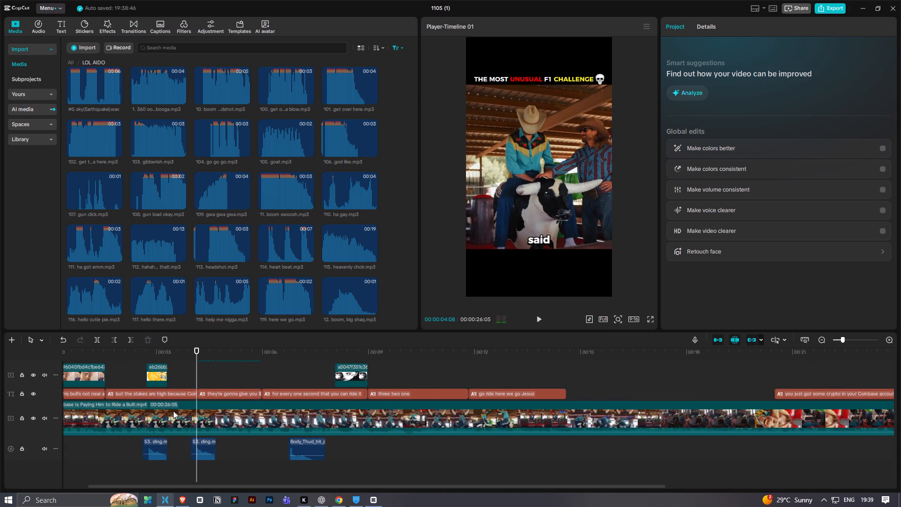
pyautogui.keyDown('ctrl'); pyautogui.scroll(9, 173, 411); pyautogui.keyUp('ctrl')
pyautogui.click(109, 354)
pyautogui.press('space')
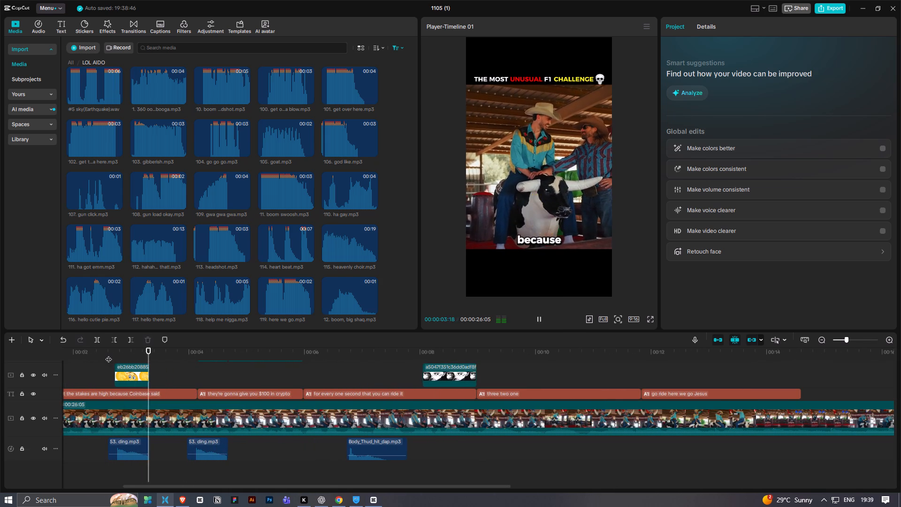
pyautogui.keyDown('ctrl'); pyautogui.scroll(-3, 154, 385); pyautogui.keyUp('ctrl')
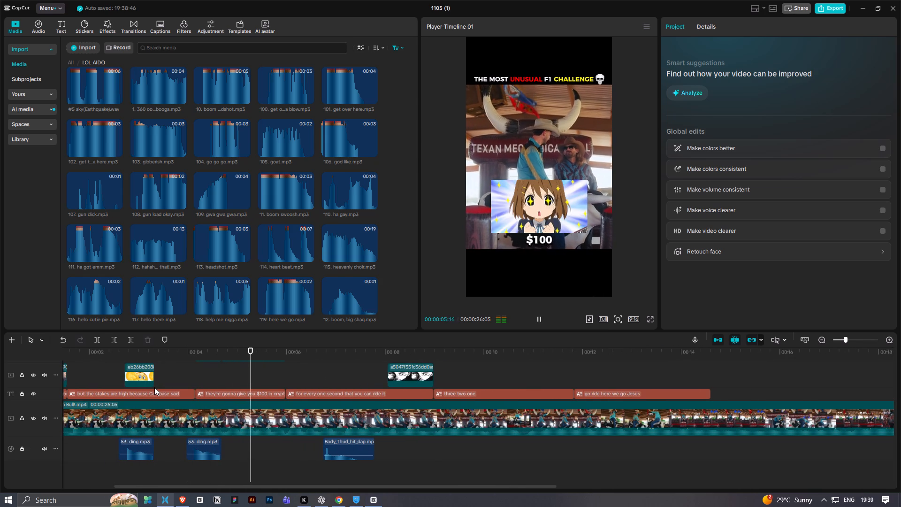
pyautogui.press('space')
# Extend the yellow emoji overlay to the start of the "they're gonna give you $100 in crypto" caption and play it back.
pyautogui.keyDown('ctrl'); pyautogui.scroll(5, 154, 388); pyautogui.keyUp('ctrl')
pyautogui.keyDown('alt'); pyautogui.scroll(3, 154, 384); pyautogui.keyUp('alt')
pyautogui.click(110, 408)
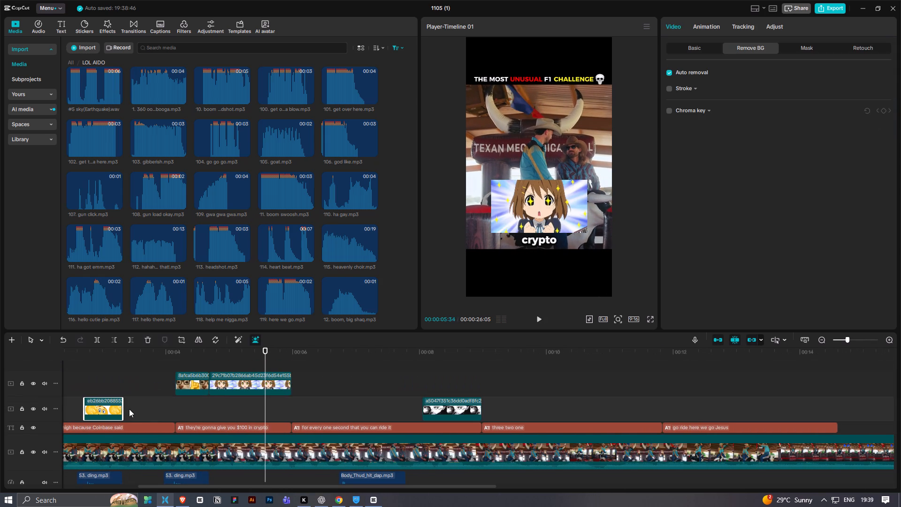
pyautogui.moveTo(124, 411); pyautogui.dragTo(174, 409)
pyautogui.click(149, 375)
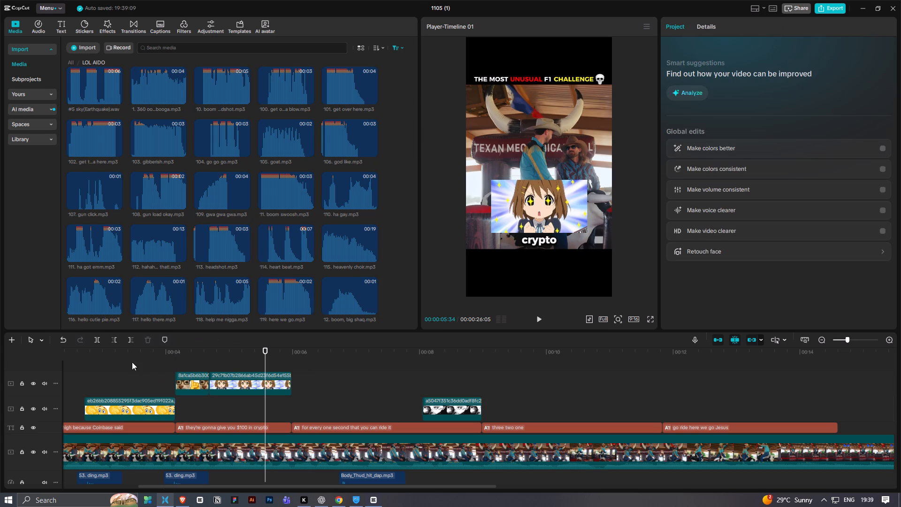
pyautogui.moveTo(132, 362); pyautogui.dragTo(96, 362)
pyautogui.moveTo(94, 357); pyautogui.dragTo(65, 367)
pyautogui.press('space')
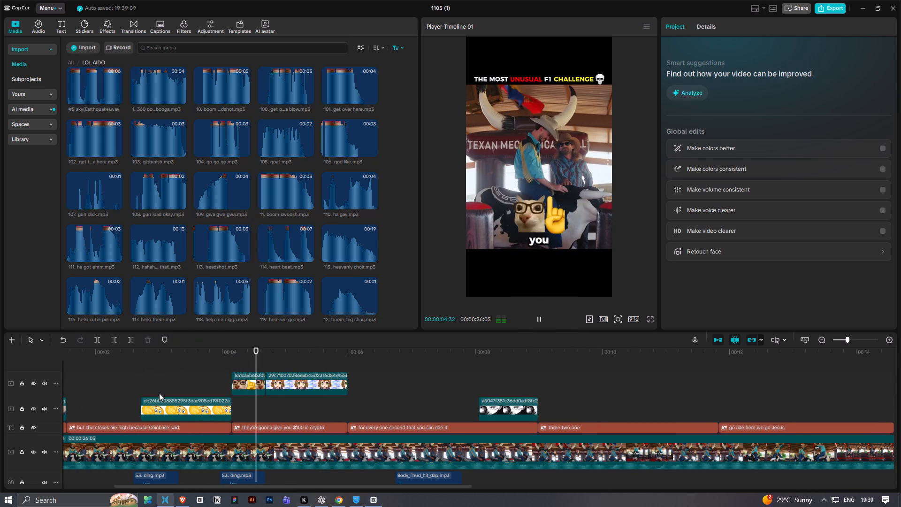
pyautogui.press('space')
pyautogui.keyDown('ctrl'); pyautogui.scroll(4, 222, 402); pyautogui.keyUp('ctrl')
pyautogui.click(177, 353)
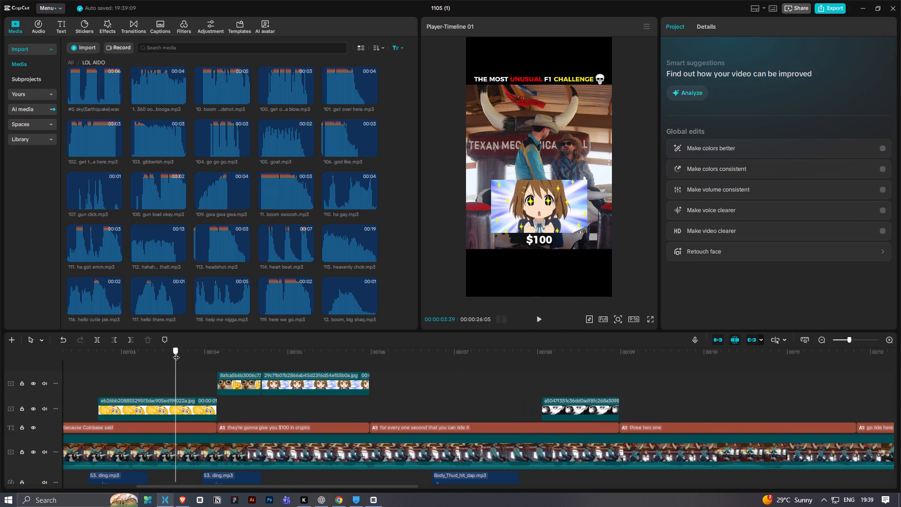
# Play back the "because Coinbase said" caption repeatedly to pinpoint where the word "Coinbase" starts.
pyautogui.press('space')
pyautogui.press('space')
pyautogui.scroll(1, 181, 393)
pyautogui.keyDown('ctrl'); pyautogui.scroll(4, 228, 394); pyautogui.keyUp('ctrl')
pyautogui.click(232, 386)
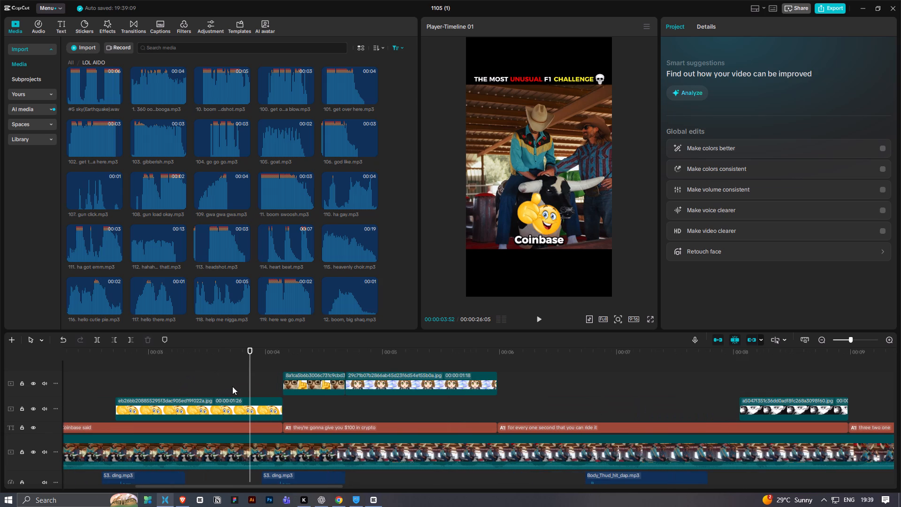
pyautogui.press('space')
pyautogui.press('space')
pyautogui.click(183, 347)
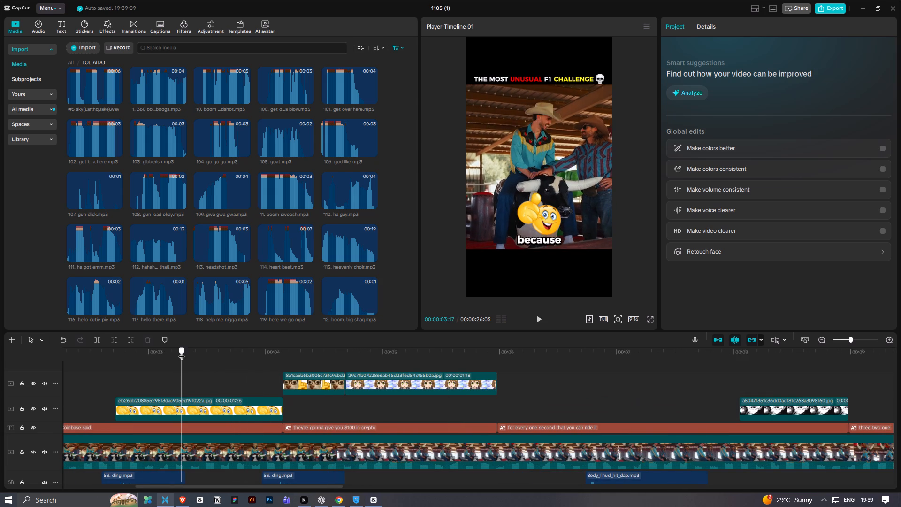
pyautogui.press('space')
pyautogui.press('space')
pyautogui.click(196, 357)
pyautogui.moveTo(169, 353); pyautogui.dragTo(165, 356)
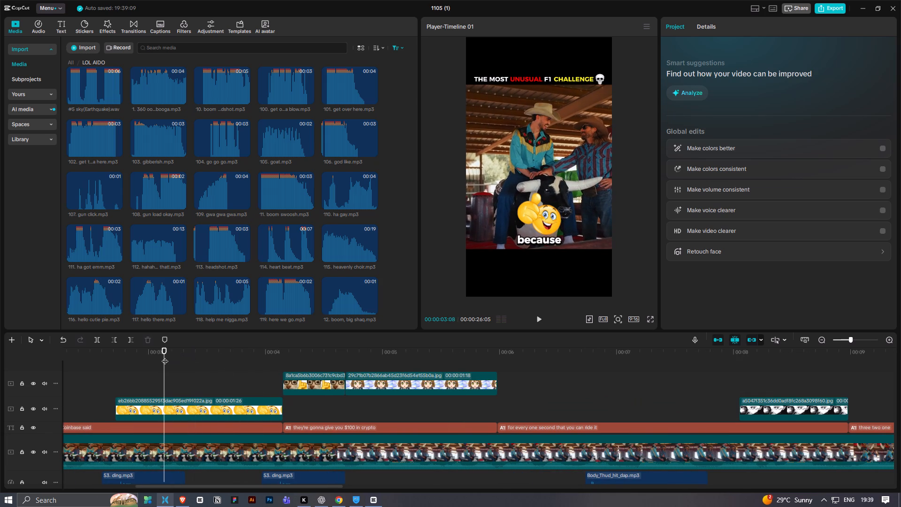
pyautogui.press('space')
pyautogui.press('space')
pyautogui.click(168, 349)
pyautogui.press('space')
pyautogui.press('space')
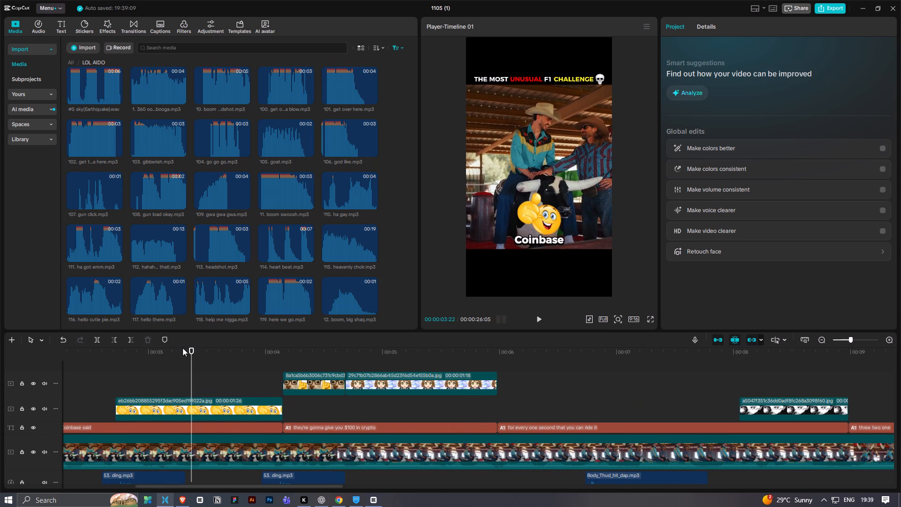
pyautogui.press('space')
pyautogui.press('space')
# Trim the end of the yellow emoji overlay to the word "Coinbase", at about 00:00:03:25.
pyautogui.click(189, 349)
pyautogui.click(198, 350)
pyautogui.click(257, 415)
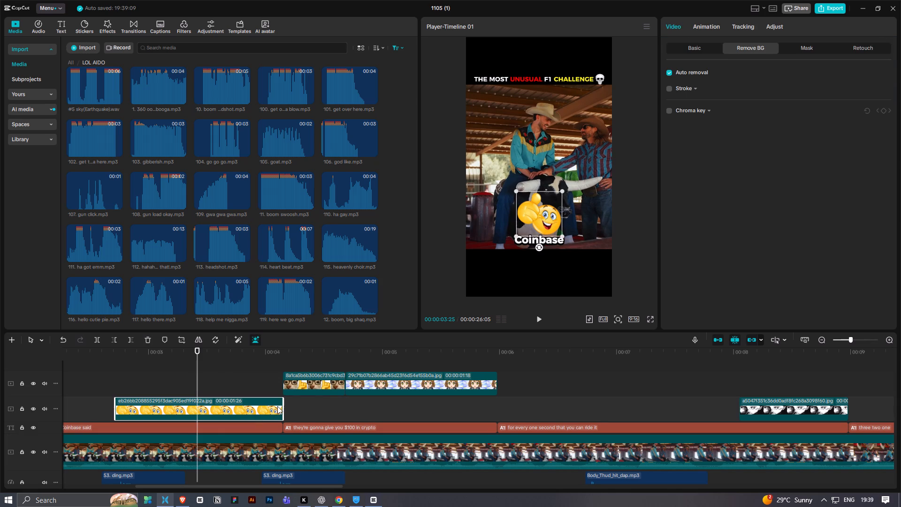
pyautogui.moveTo(285, 404); pyautogui.dragTo(206, 412)
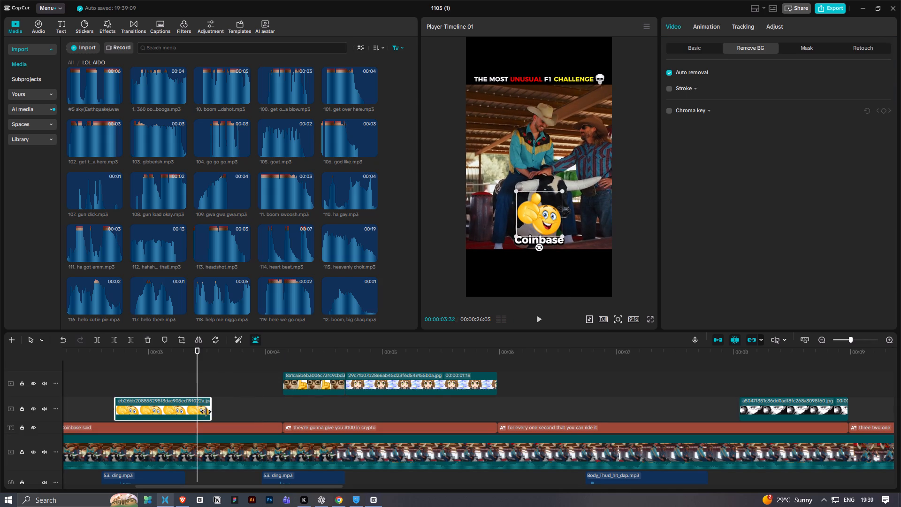
pyautogui.moveTo(206, 412); pyautogui.dragTo(196, 414)
# Extend the start of the glasses-cat overlay back to the trimmed end of the yellow emoji overlay.
pyautogui.click(301, 387)
pyautogui.moveTo(282, 384); pyautogui.dragTo(282, 385)
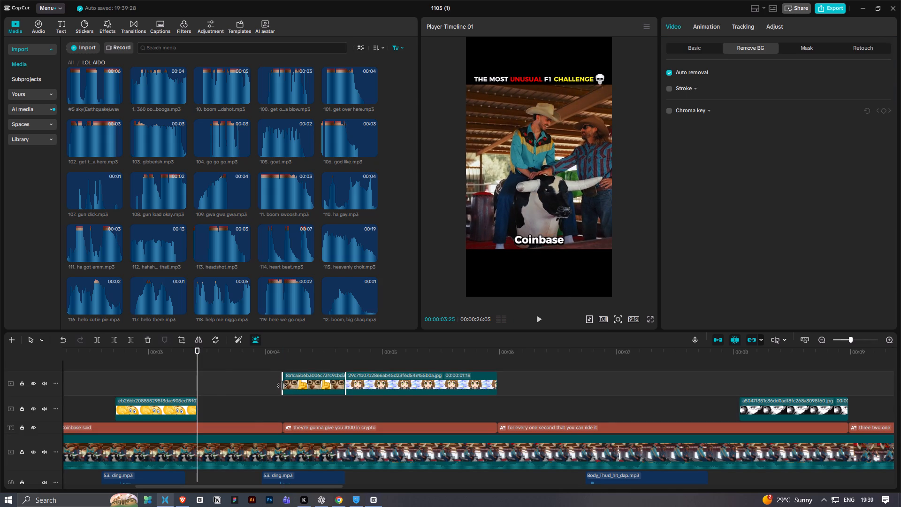
pyautogui.moveTo(282, 385); pyautogui.dragTo(196, 395)
# Duplicate the second ding sound so it hits when the glasses-cat overlay appears at "Coinbase", and play it back.
pyautogui.keyDown('alt'); pyautogui.scroll(-3, 214, 406); pyautogui.keyUp('alt')
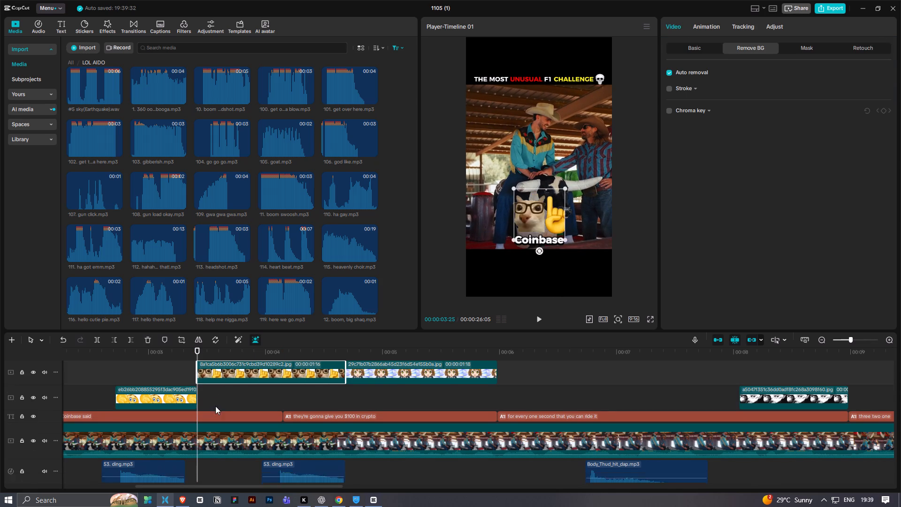
pyautogui.click(287, 447)
pyautogui.keyDown('alt'); pyautogui.moveTo(287, 447); pyautogui.dragTo(228, 440); pyautogui.keyUp('alt')
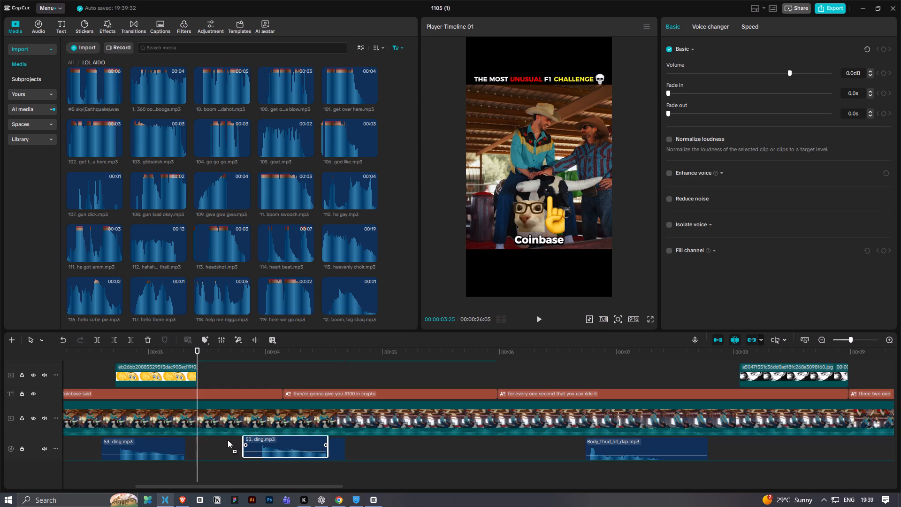
pyautogui.keyDown('alt'); pyautogui.moveTo(228, 440); pyautogui.dragTo(200, 452); pyautogui.keyUp('alt')
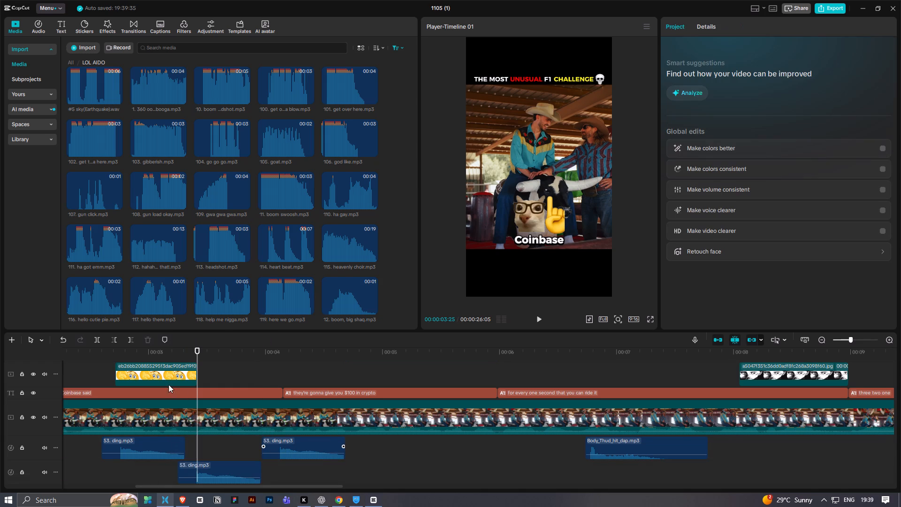
pyautogui.click(96, 348)
pyautogui.press('space')
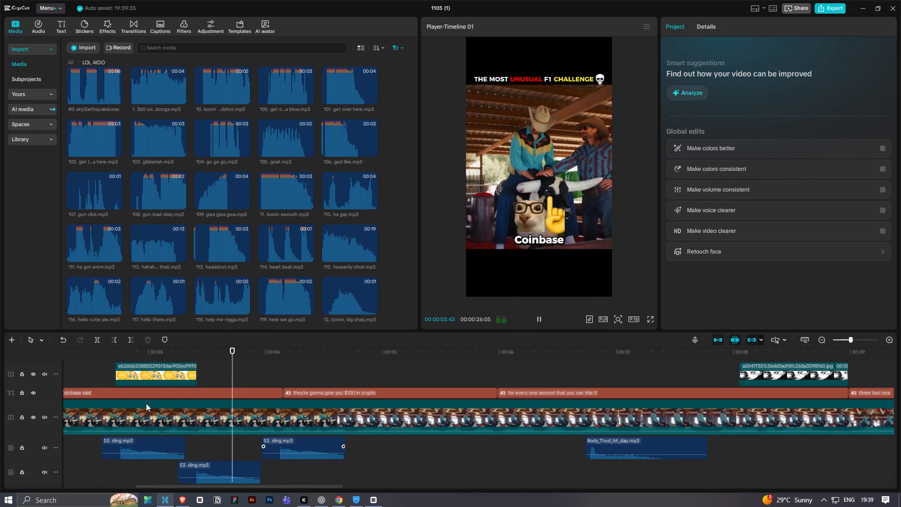
pyautogui.press('space')
pyautogui.press('space')
pyautogui.press('space')
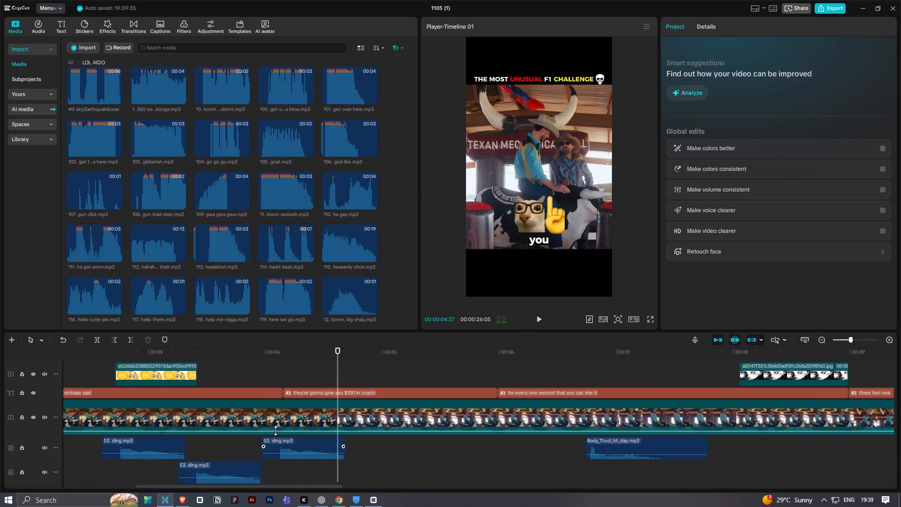
# Trim the end of the glasses-cat overlay to the start of the "they're gonna give you $100 in crypto" caption.
pyautogui.keyDown('alt'); pyautogui.scroll(4, 276, 431); pyautogui.keyUp('alt')
pyautogui.click(281, 399)
pyautogui.keyDown('alt'); pyautogui.scroll(-2, 281, 403); pyautogui.keyUp('alt')
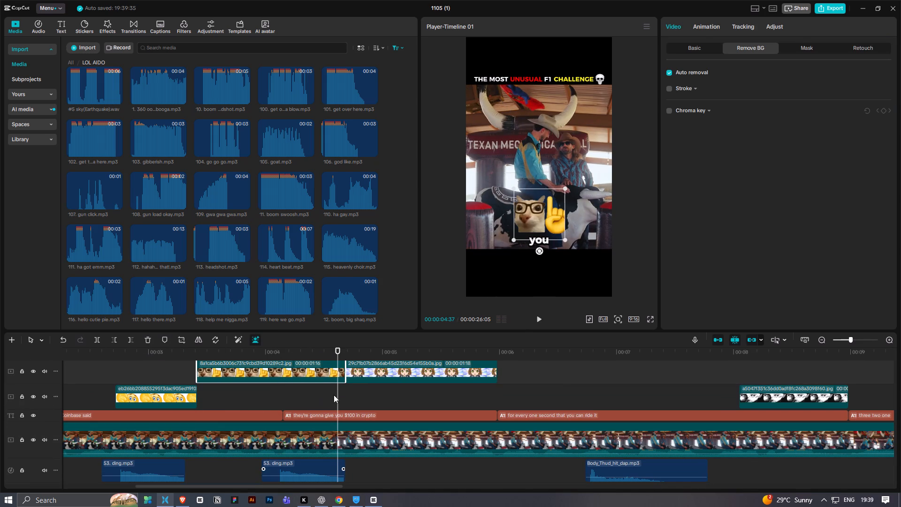
pyautogui.moveTo(344, 371); pyautogui.dragTo(283, 383)
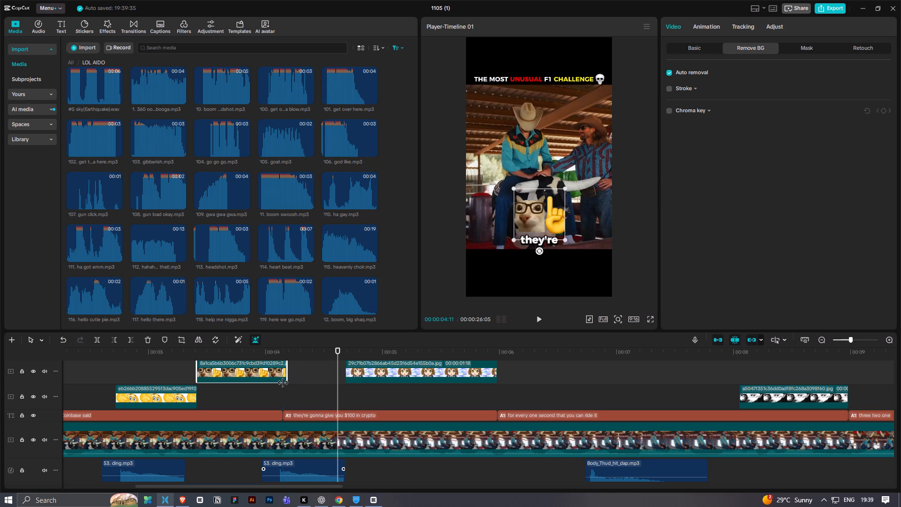
pyautogui.moveTo(283, 383); pyautogui.dragTo(282, 383)
# Add the pink-haired anime image from File Pilot's Reaction images folder, filling the gap between the glasses-cat and starry-eyed girl overlays.
pyautogui.click(165, 500)
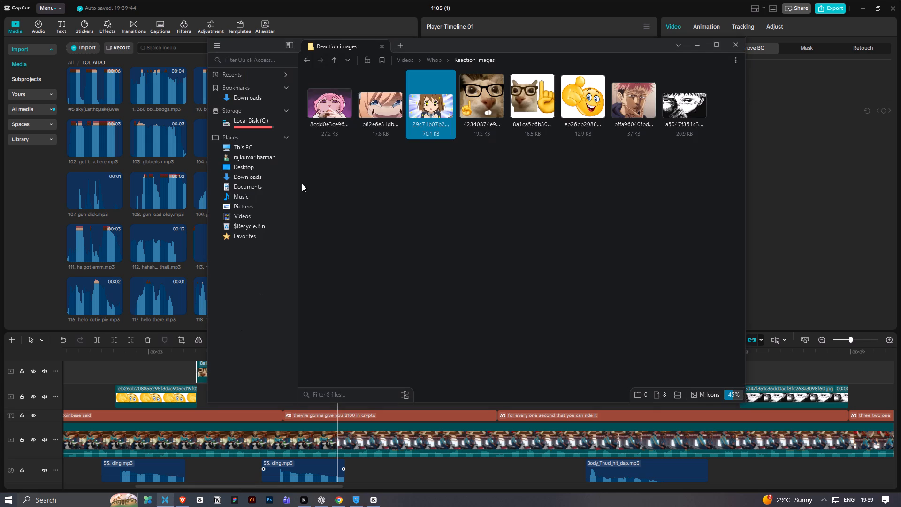
pyautogui.moveTo(332, 115); pyautogui.dragTo(188, 381)
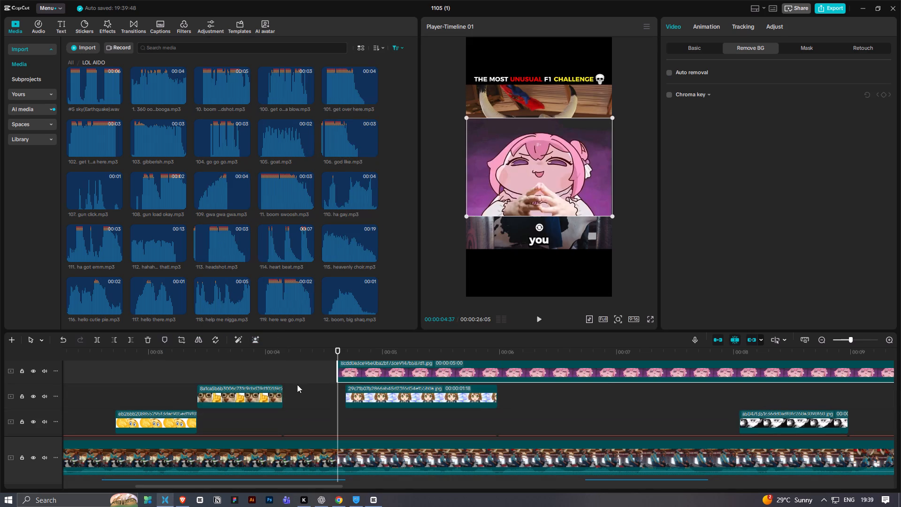
pyautogui.moveTo(377, 365); pyautogui.dragTo(321, 396)
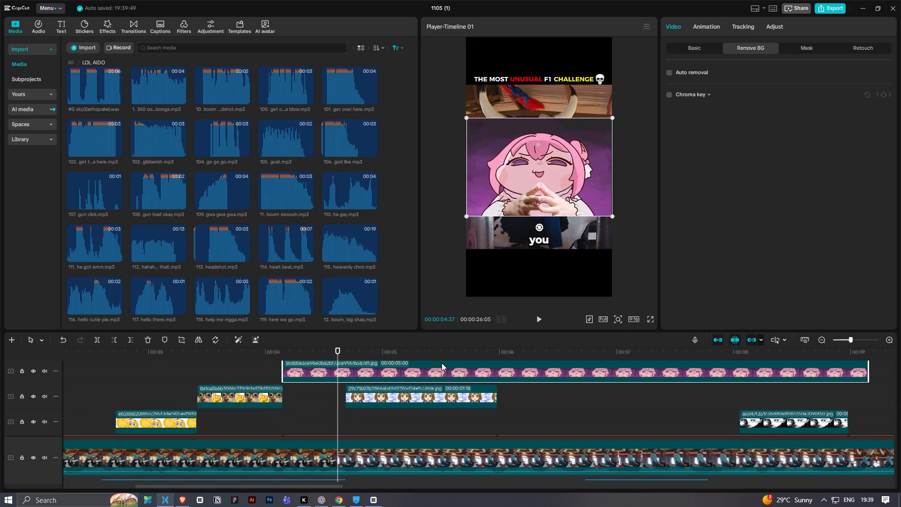
pyautogui.moveTo(869, 370); pyautogui.dragTo(348, 417)
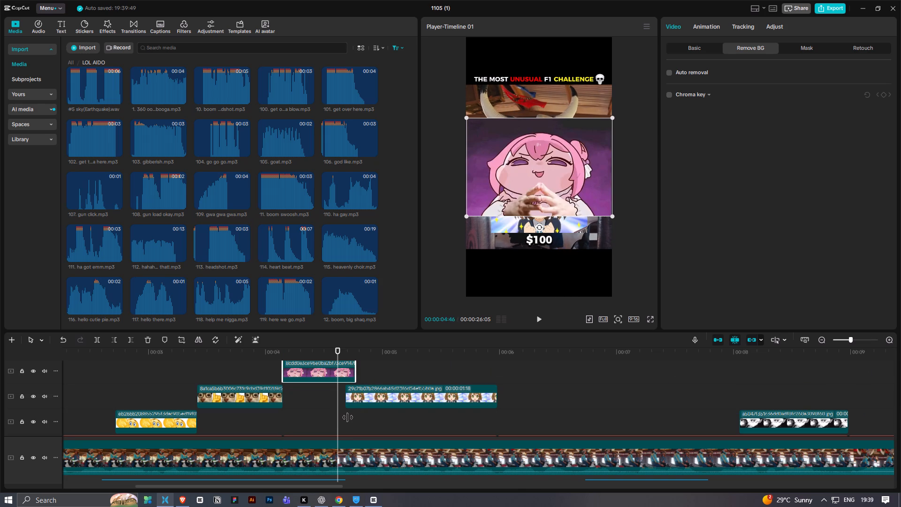
pyautogui.moveTo(348, 417); pyautogui.dragTo(346, 420)
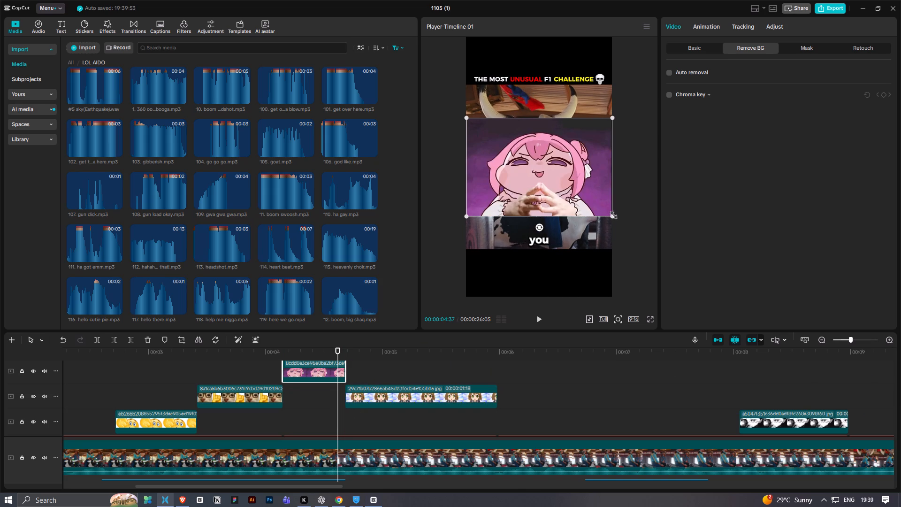
# Shrink the pink-haired anime overlay and centre it just above the caption text.
pyautogui.keyDown('shift'); pyautogui.moveTo(612, 217); pyautogui.dragTo(547, 173); pyautogui.keyUp('shift')
pyautogui.moveTo(546, 173); pyautogui.dragTo(547, 215)
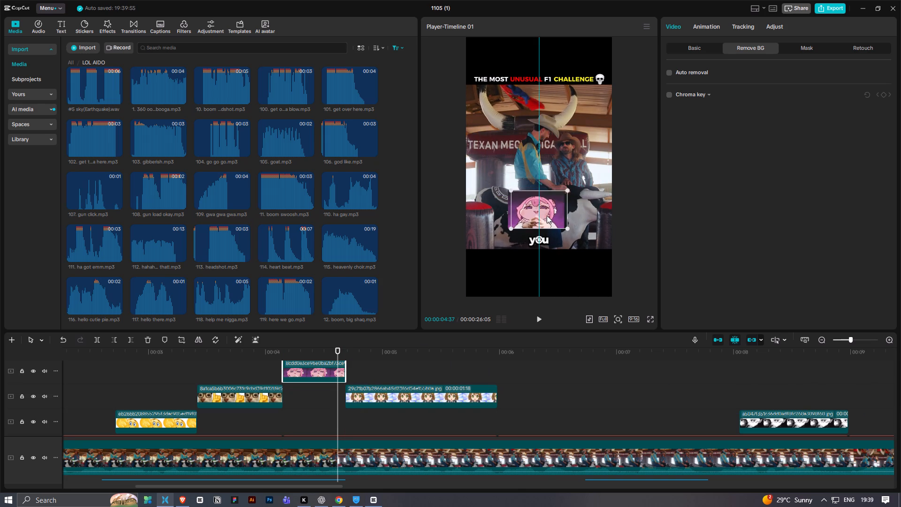
pyautogui.moveTo(547, 215); pyautogui.dragTo(547, 221)
# Play back the reaction overlays through the "$100 in crypto" caption to check the pink-haired image's timing and placement.
pyautogui.click(154, 372)
pyautogui.press('space')
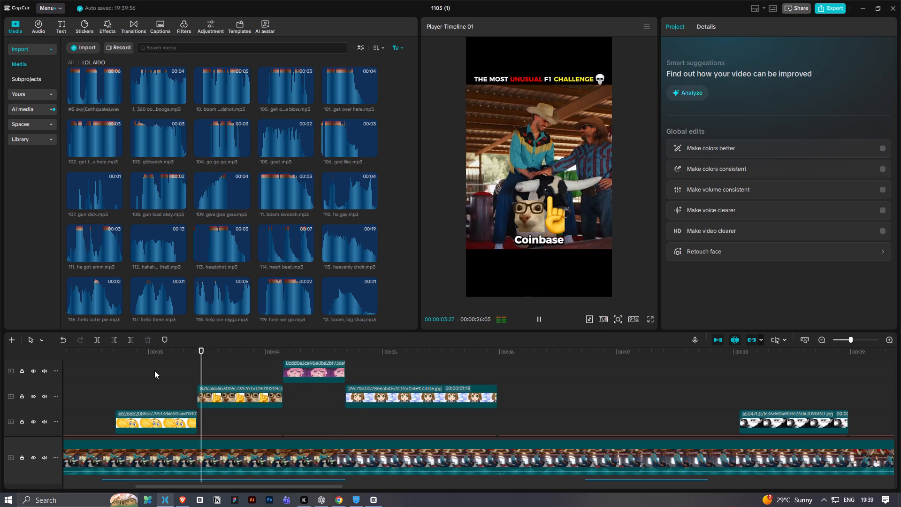
pyautogui.press('space')
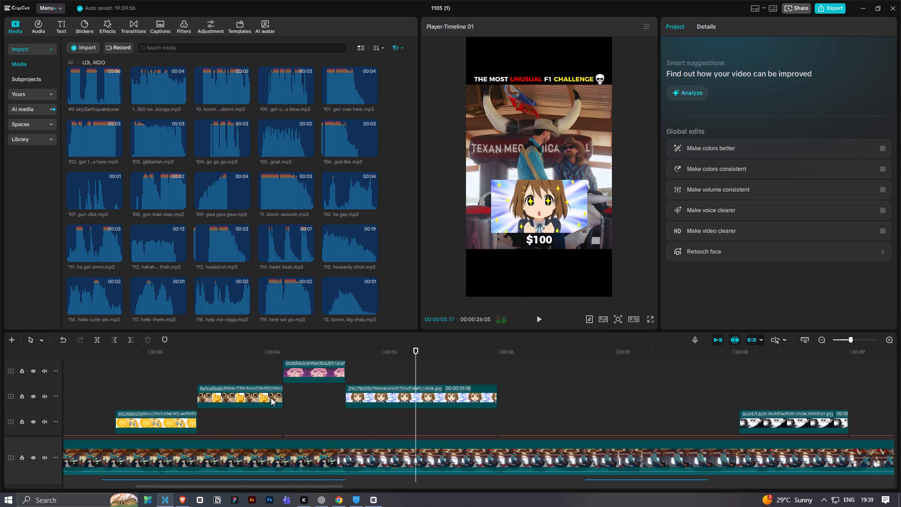
pyautogui.click(317, 367)
pyautogui.moveTo(382, 350); pyautogui.dragTo(304, 356)
pyautogui.click(539, 215)
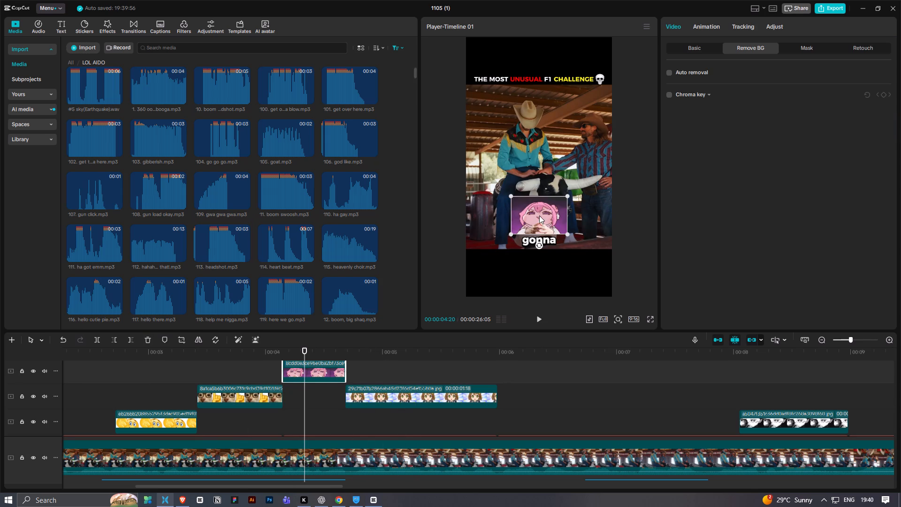
pyautogui.click(224, 364)
pyautogui.click(328, 365)
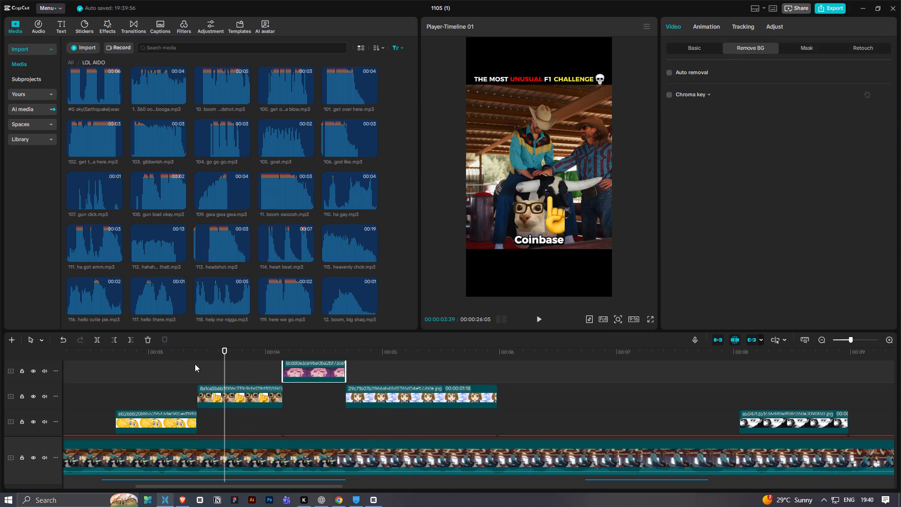
pyautogui.click(168, 366)
pyautogui.keyDown('ctrl'); pyautogui.scroll(-4, 135, 373); pyautogui.keyUp('ctrl')
pyautogui.click(115, 369)
pyautogui.press('space')
pyautogui.keyDown('ctrl'); pyautogui.scroll(-2, 115, 367); pyautogui.keyUp('ctrl')
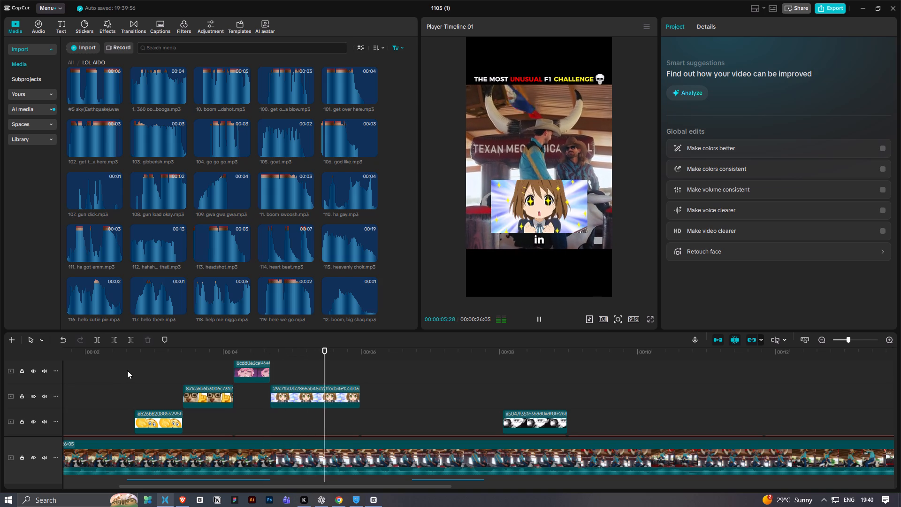
pyautogui.press('space')
# Shrink the starry-eyed anime girl overlay, move it down to just above the caption text, and play it back.
pyautogui.click(290, 402)
pyautogui.moveTo(364, 352); pyautogui.dragTo(326, 360)
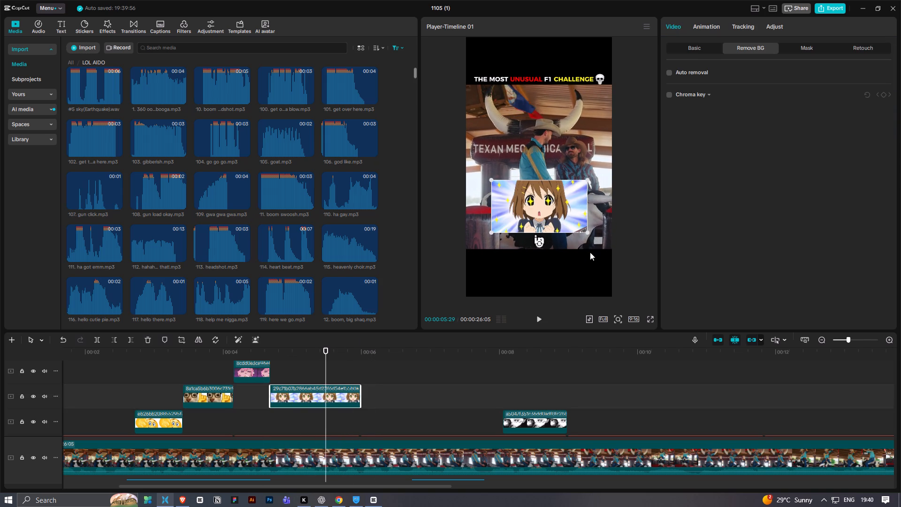
pyautogui.keyDown('shift'); pyautogui.moveTo(588, 230); pyautogui.dragTo(564, 221); pyautogui.keyUp('shift')
pyautogui.moveTo(552, 210); pyautogui.dragTo(552, 218)
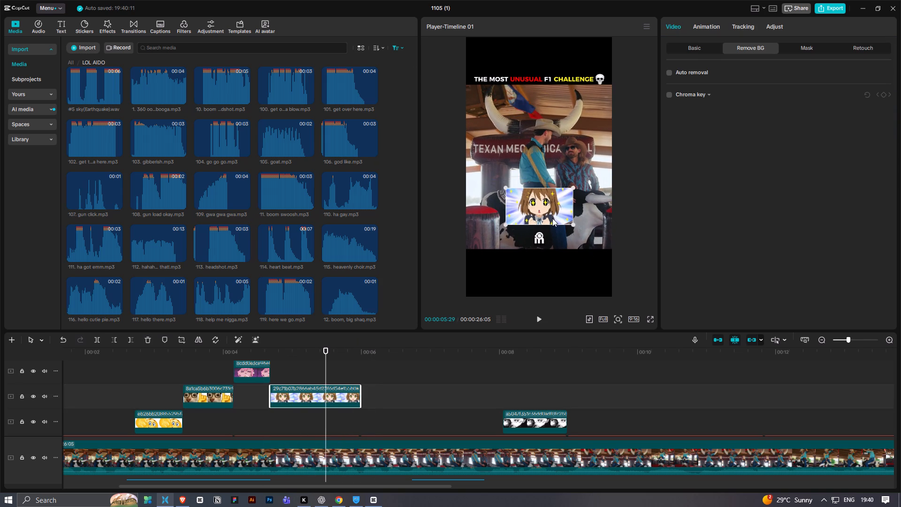
pyautogui.moveTo(552, 218); pyautogui.dragTo(551, 215)
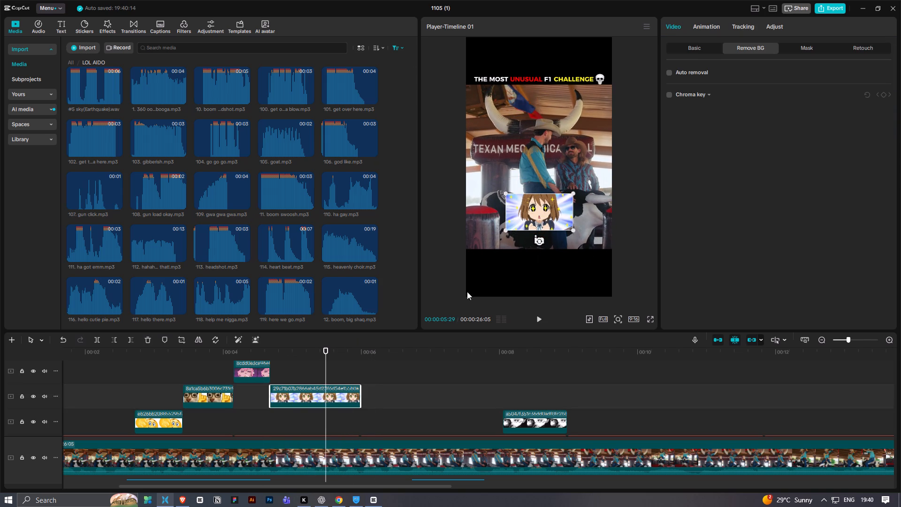
pyautogui.click(283, 355)
pyautogui.press('space')
pyautogui.press('space')
pyautogui.click(304, 384)
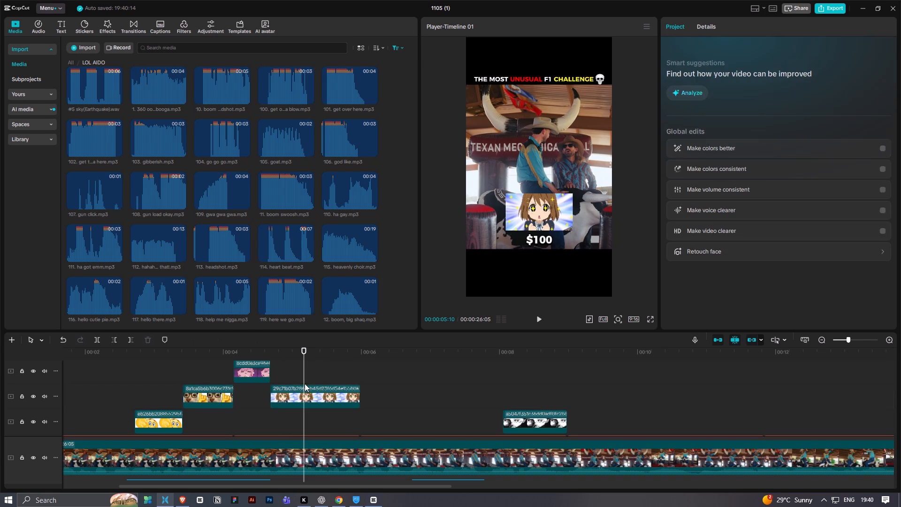
# Apply the Roll Right in-animation with a 0.1s duration to the starry-eyed anime girl overlay and play it back.
pyautogui.click(299, 386)
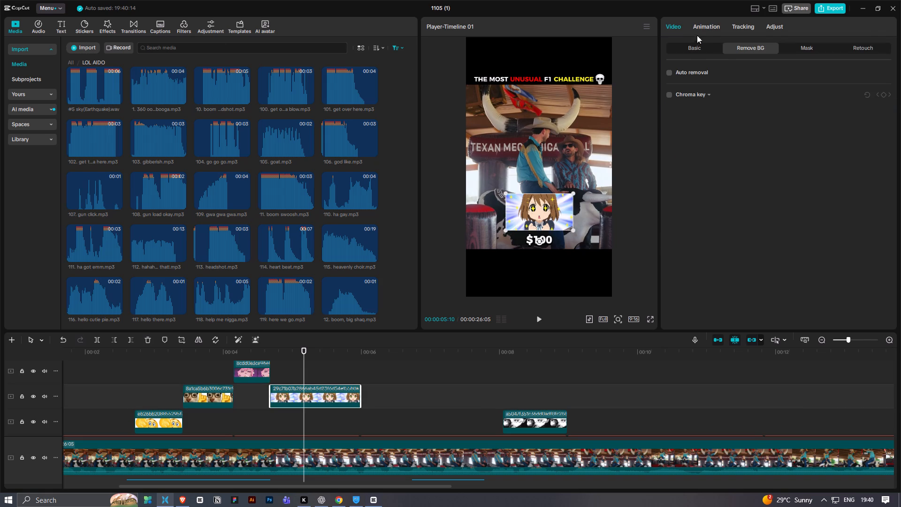
pyautogui.click(700, 32)
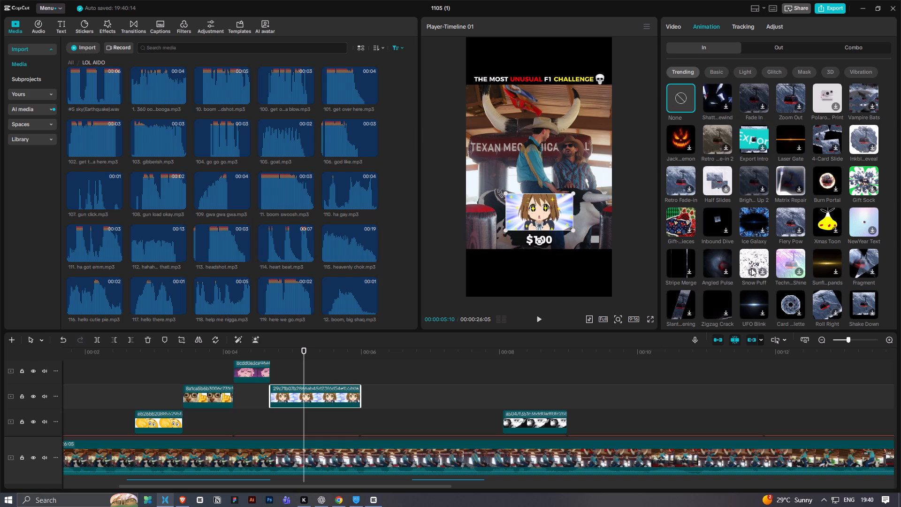
pyautogui.scroll(-1, 832, 303)
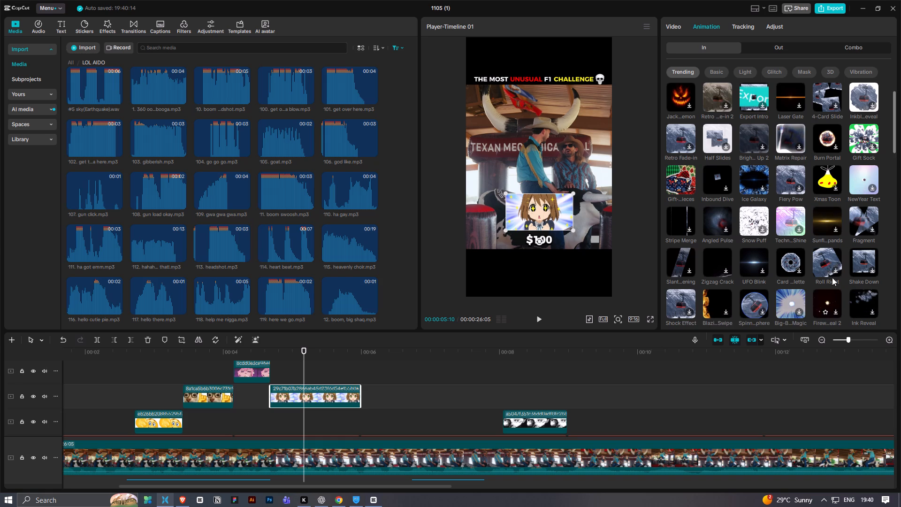
pyautogui.click(833, 270)
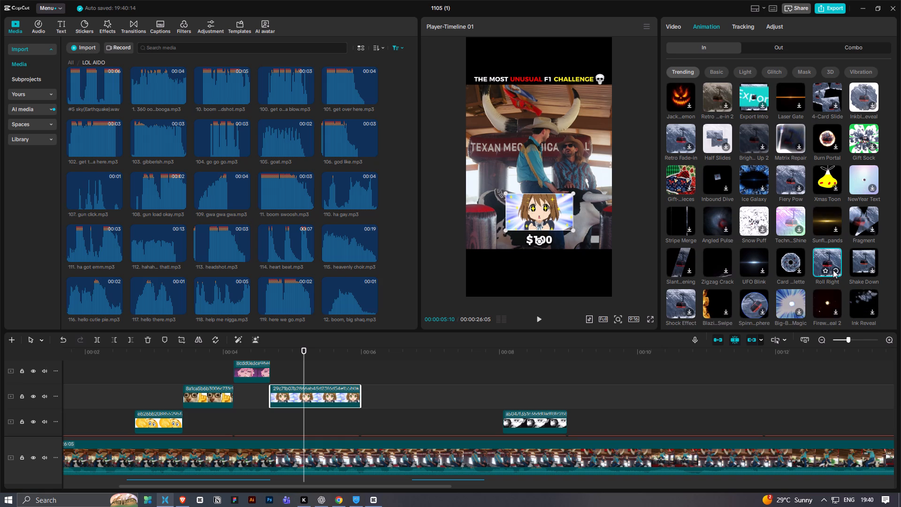
pyautogui.moveTo(786, 321); pyautogui.dragTo(761, 326)
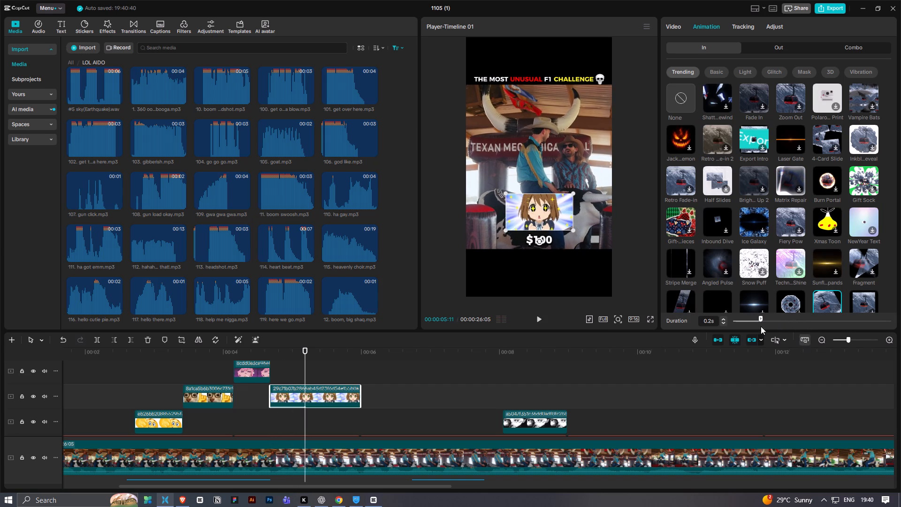
pyautogui.moveTo(761, 326); pyautogui.dragTo(748, 329)
pyautogui.click(241, 350)
pyautogui.press('space')
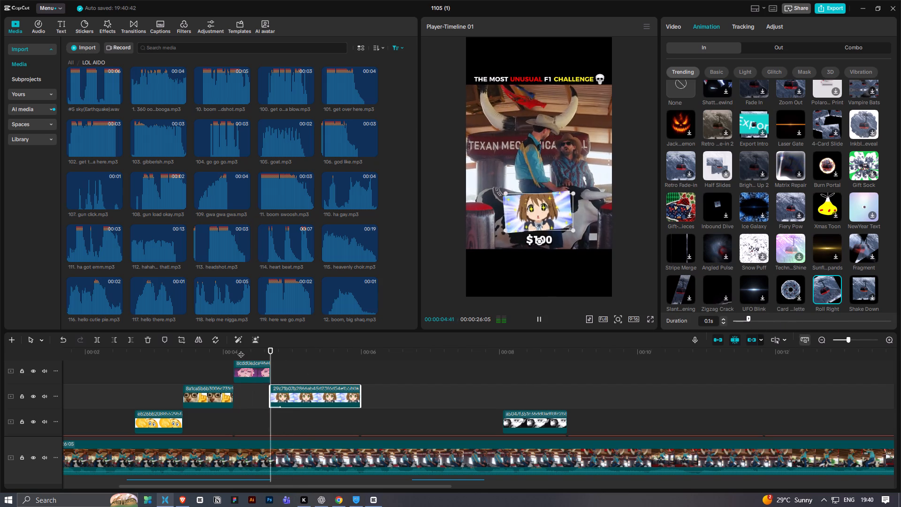
# Play back from the "Coinbase" caption through the black-and-white face overlay to check the reaction overlays' timing and animation.
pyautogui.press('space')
pyautogui.click(201, 358)
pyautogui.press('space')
pyautogui.click(213, 362)
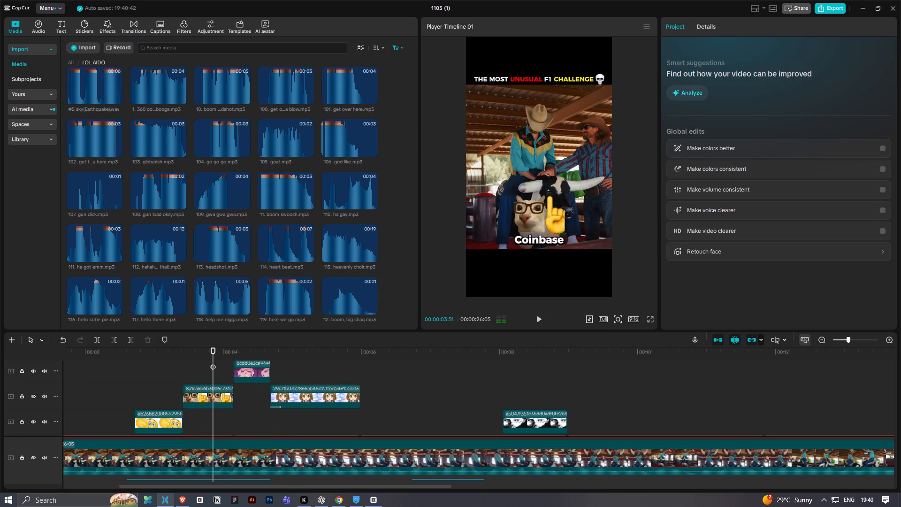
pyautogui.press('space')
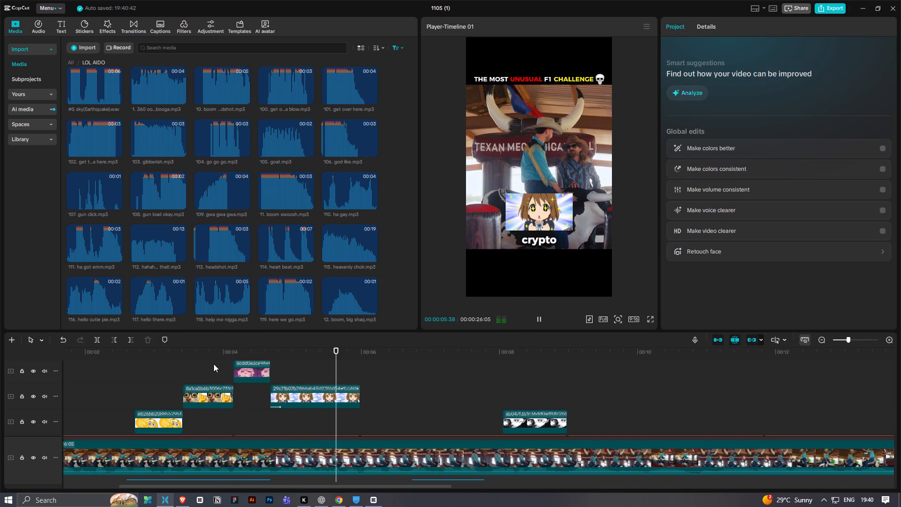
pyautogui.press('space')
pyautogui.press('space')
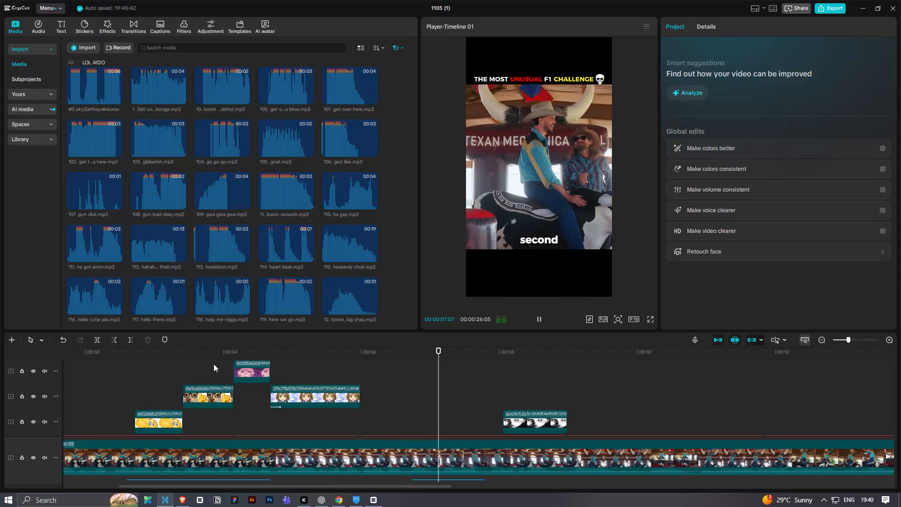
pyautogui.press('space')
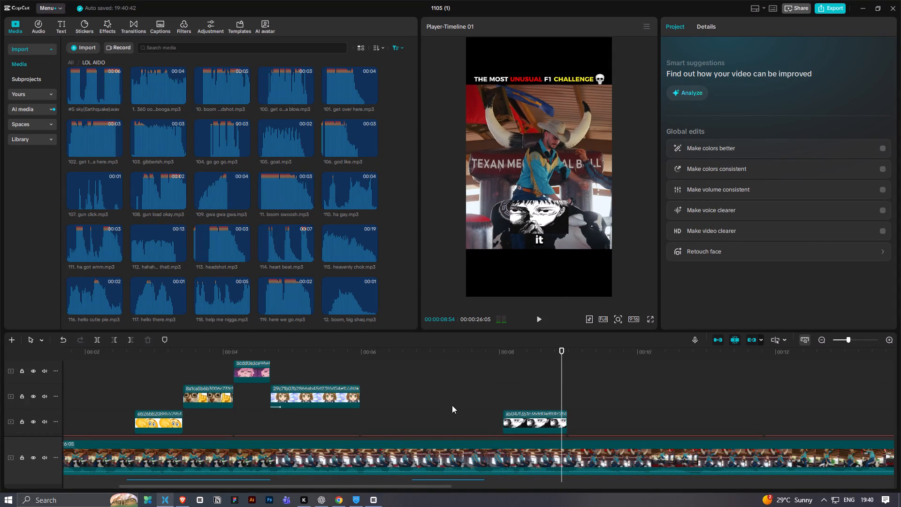
# Apply the Fade In in-animation to the black-and-white face overlay near the end of the "for every one second" caption and play it back.
pyautogui.click(543, 424)
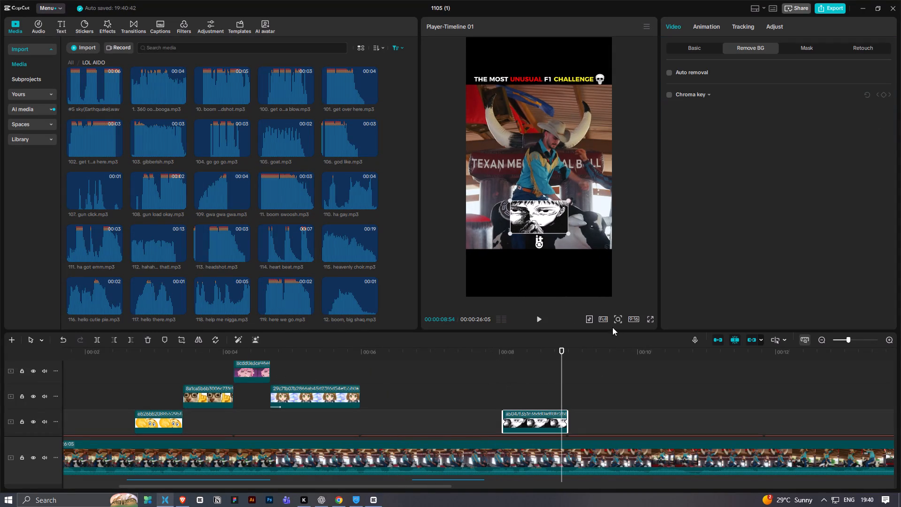
pyautogui.click(723, 29)
pyautogui.click(751, 88)
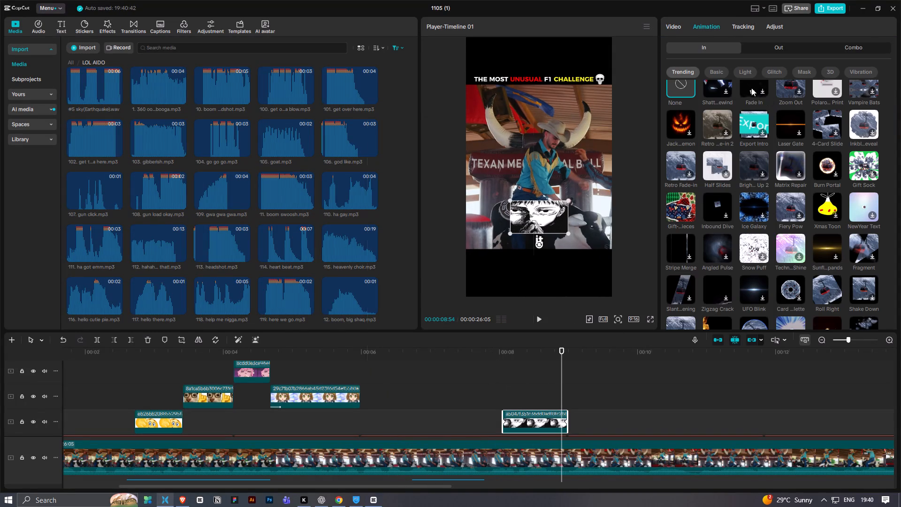
pyautogui.click(528, 138)
pyautogui.click(528, 133)
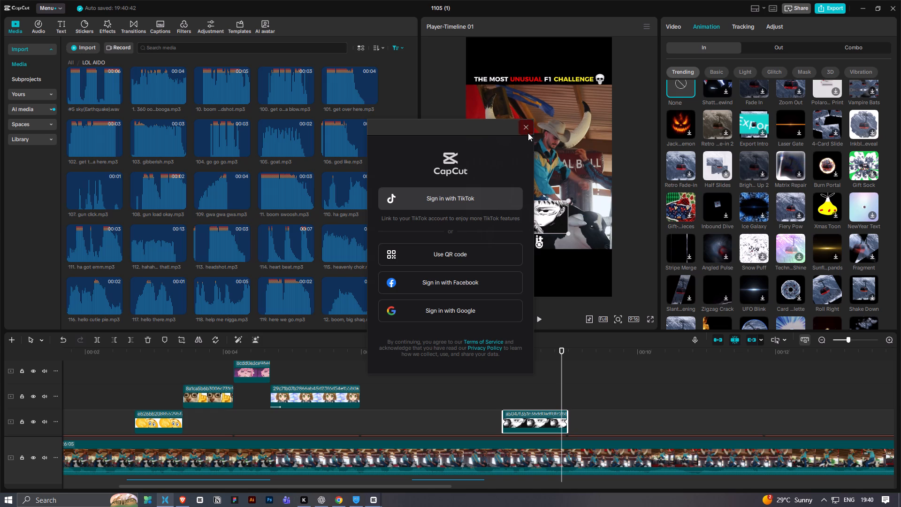
pyautogui.scroll(2, 764, 171)
pyautogui.click(761, 108)
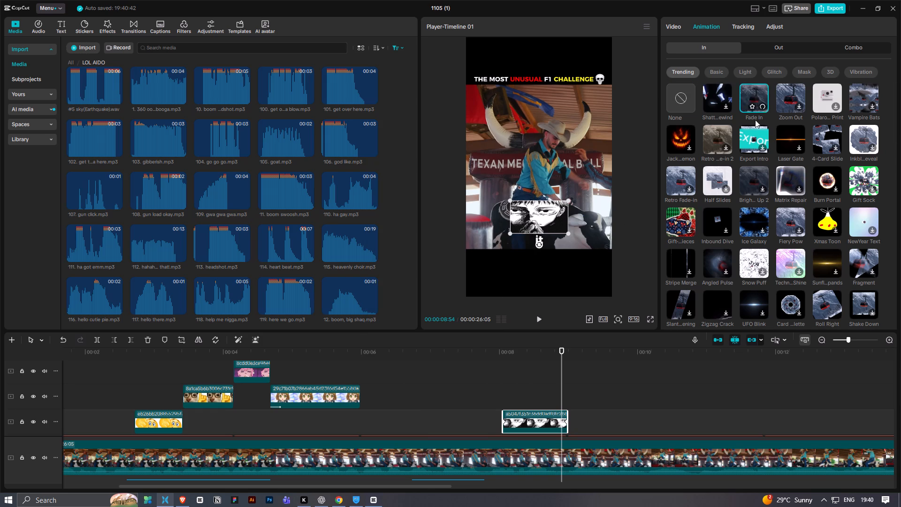
pyautogui.click(494, 368)
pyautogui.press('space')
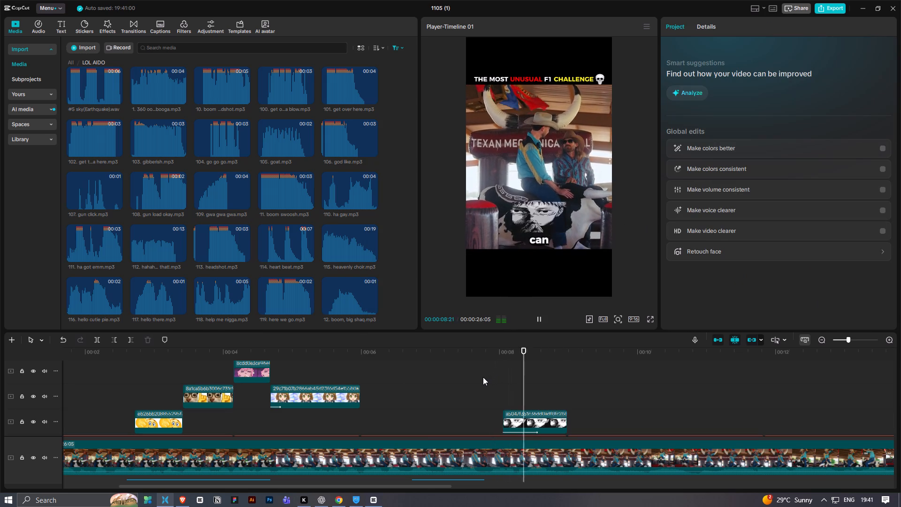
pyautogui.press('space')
# Replay the section from the end of "Coinbase said" through "$100 in crypto" to check the overlays against the ding sounds.
pyautogui.click(291, 364)
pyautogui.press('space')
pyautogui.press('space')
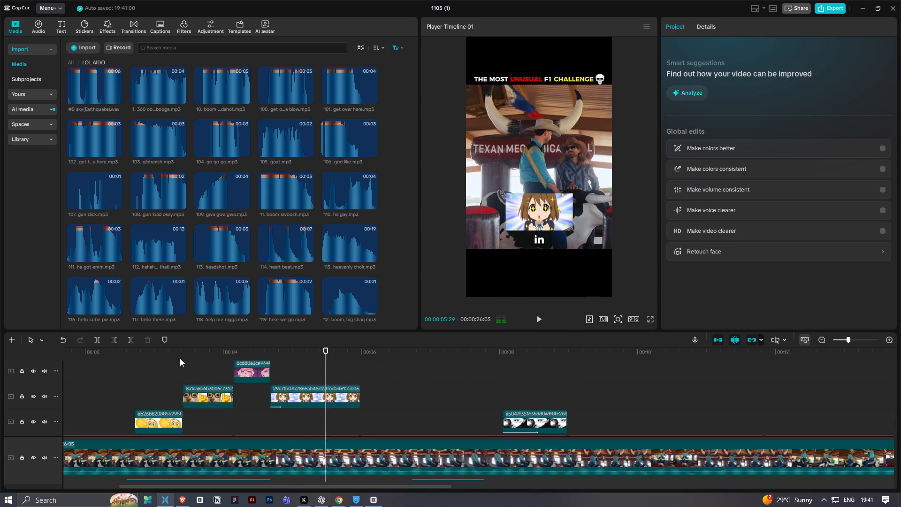
pyautogui.click(180, 358)
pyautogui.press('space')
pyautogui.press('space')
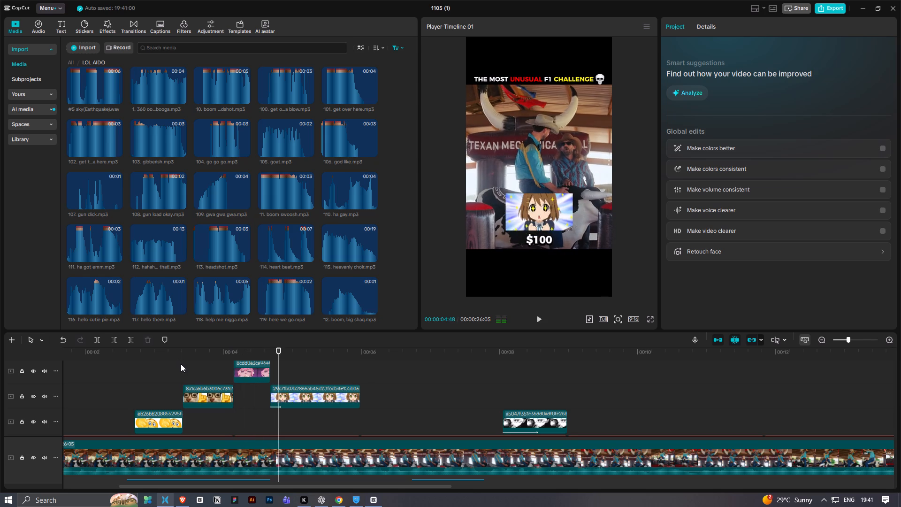
pyautogui.click(181, 364)
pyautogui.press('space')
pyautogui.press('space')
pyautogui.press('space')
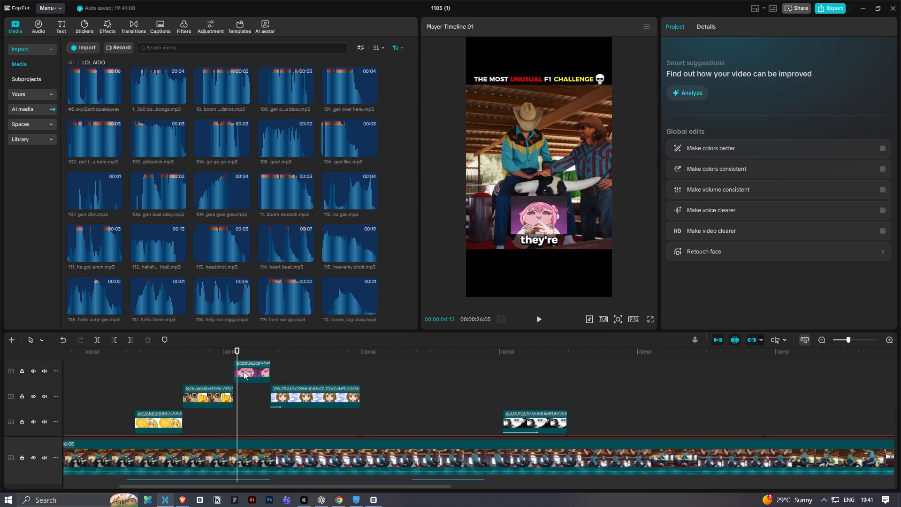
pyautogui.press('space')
# Delete the third ding sound effect, at the start of the "they're gonna give you $100 in crypto" caption, and play back the section.
pyautogui.keyDown('alt'); pyautogui.scroll(-5, 244, 406); pyautogui.keyUp('alt')
pyautogui.click(247, 432)
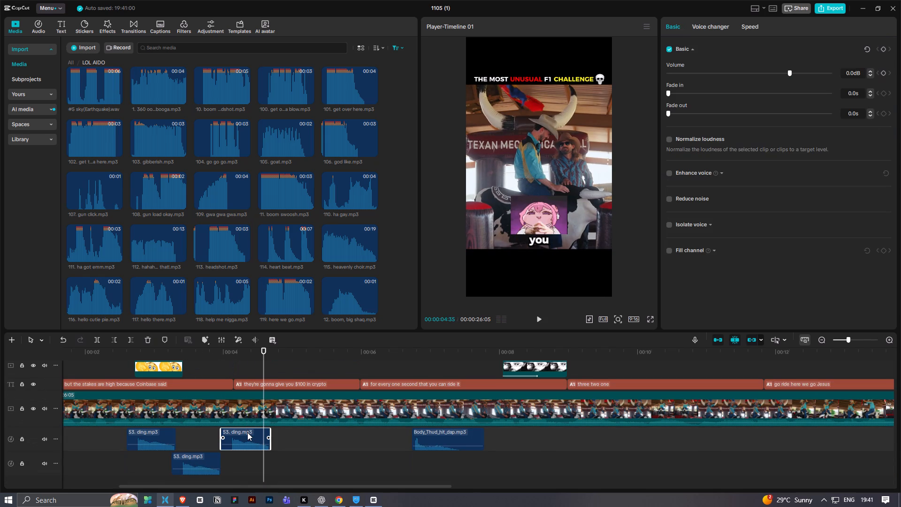
pyautogui.press('BackSpace')
pyautogui.click(221, 378)
pyautogui.click(209, 368)
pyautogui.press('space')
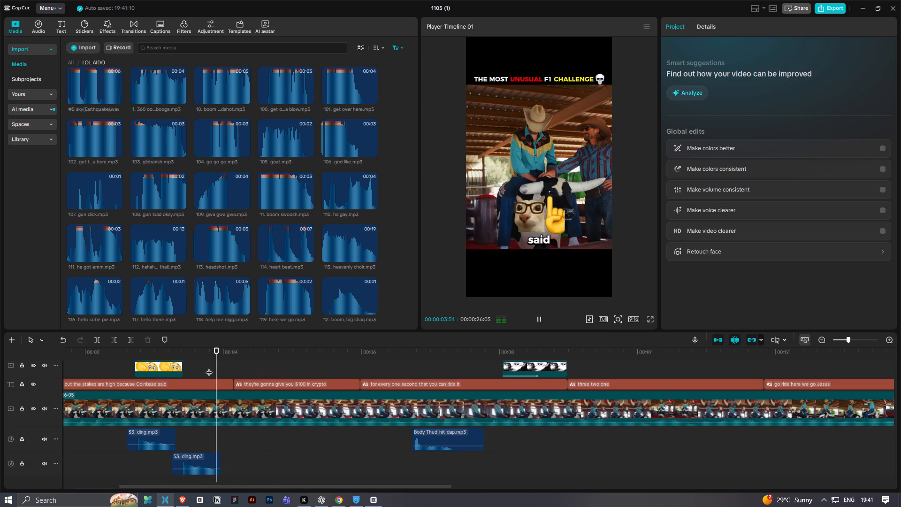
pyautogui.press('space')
# Play back from the "Coinbase said" caption to "go ride here we go Jesus" to review the overlays and the following footage.
pyautogui.keyDown('alt'); pyautogui.scroll(3, 251, 370); pyautogui.keyUp('alt')
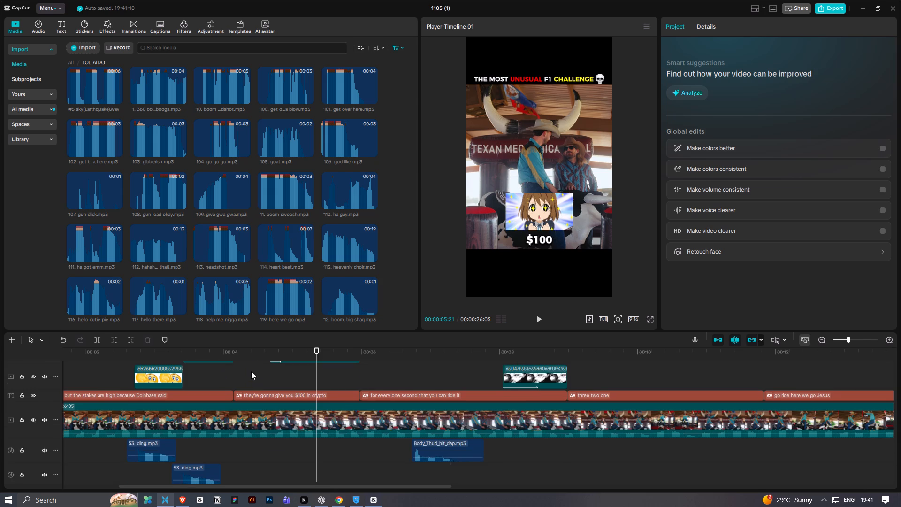
pyautogui.keyDown('alt'); pyautogui.scroll(1, 251, 371); pyautogui.keyUp('alt')
pyautogui.click(218, 363)
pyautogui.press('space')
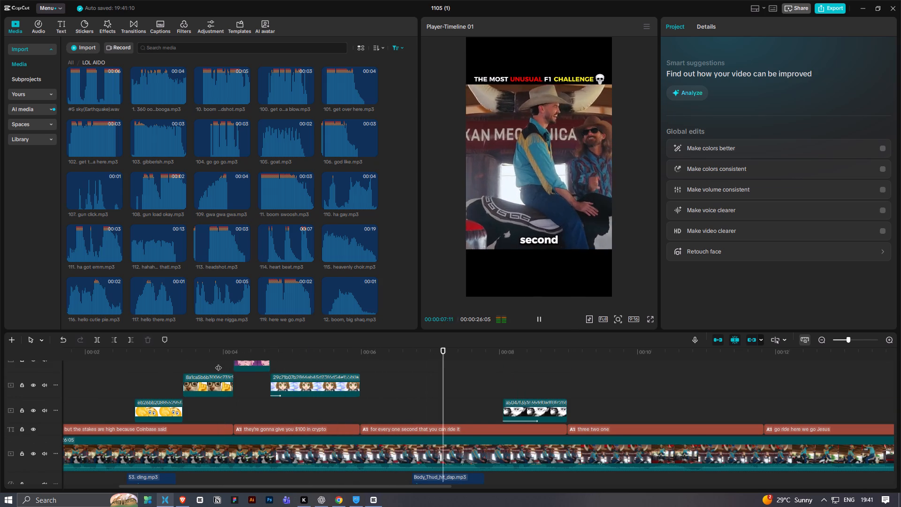
pyautogui.keyDown('ctrl'); pyautogui.scroll(-13, 302, 408); pyautogui.keyUp('ctrl')
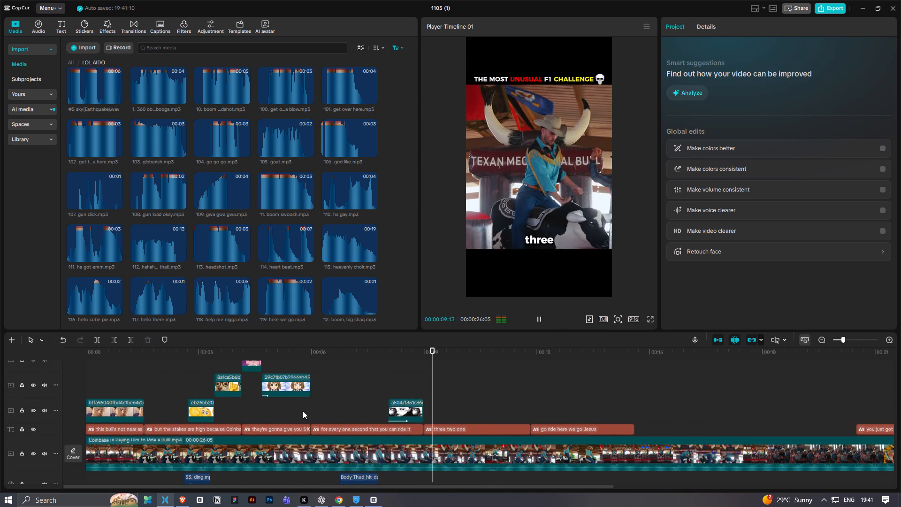
pyautogui.keyDown('ctrl'); pyautogui.scroll(-8, 303, 411); pyautogui.keyUp('ctrl')
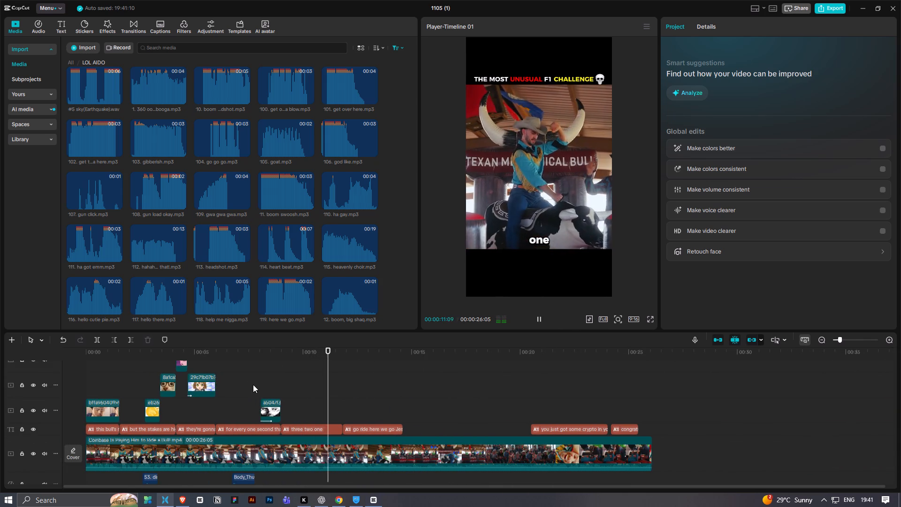
pyautogui.keyDown('ctrl'); pyautogui.scroll(20, 258, 395); pyautogui.keyUp('ctrl')
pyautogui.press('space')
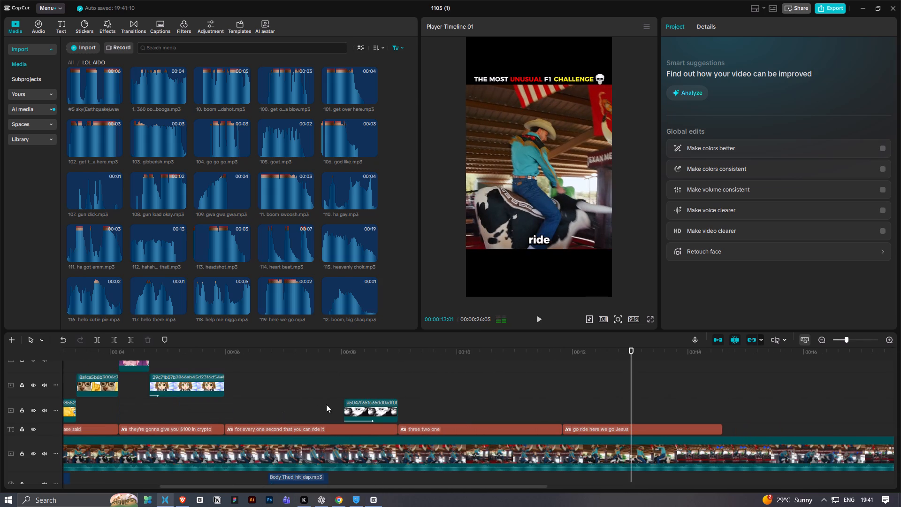
# Lengthen the in-animation of the black-and-white face overlay at the "ride" caption and play it back.
pyautogui.keyDown('alt'); pyautogui.scroll(-4, 336, 404); pyautogui.keyUp('alt')
pyautogui.click(381, 351)
pyautogui.click(381, 367)
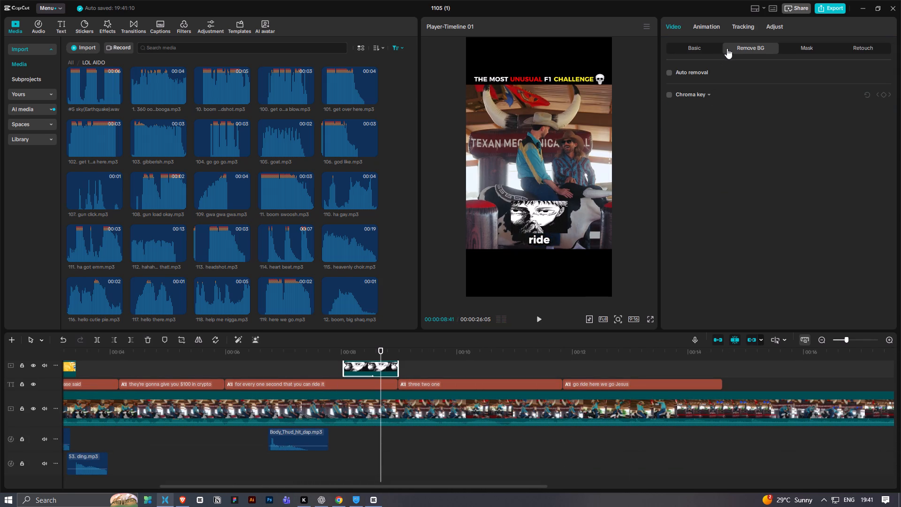
pyautogui.click(701, 21)
pyautogui.moveTo(821, 320); pyautogui.dragTo(870, 321)
pyautogui.click(331, 365)
pyautogui.press('space')
pyautogui.press('space')
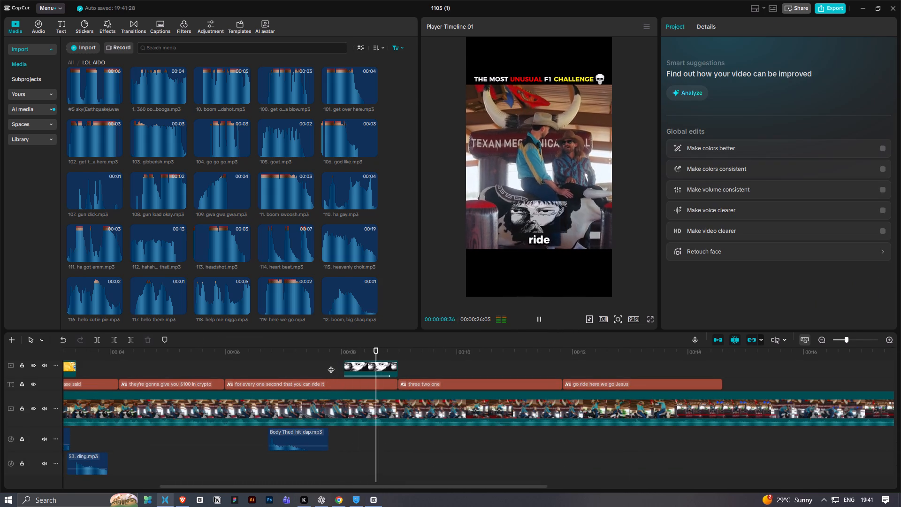
pyautogui.press('space')
# Review the rest of the short, and replay it from the beginning to the end.
pyautogui.keyDown('ctrl'); pyautogui.scroll(-5, 321, 381); pyautogui.keyUp('ctrl')
pyautogui.press('space')
pyautogui.keyDown('ctrl'); pyautogui.scroll(-5, 321, 384); pyautogui.keyUp('ctrl')
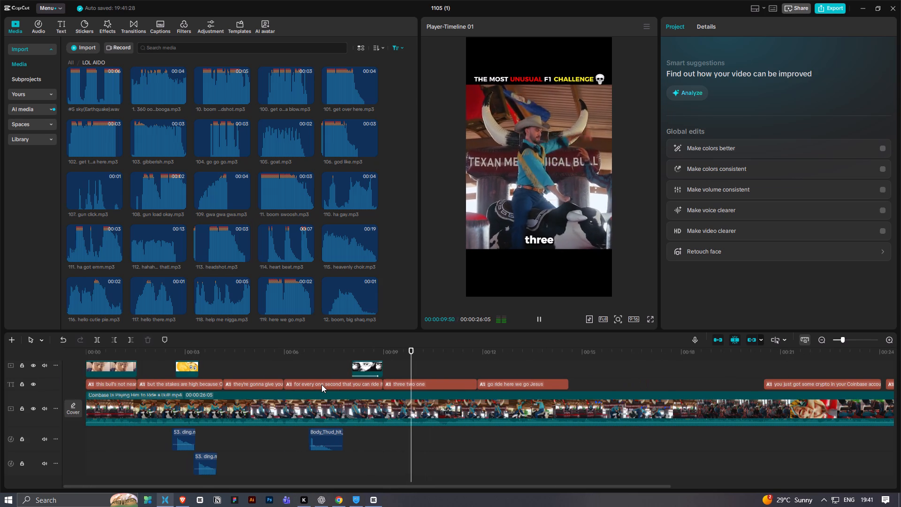
pyautogui.keyDown('ctrl'); pyautogui.scroll(-10, 321, 384); pyautogui.keyUp('ctrl')
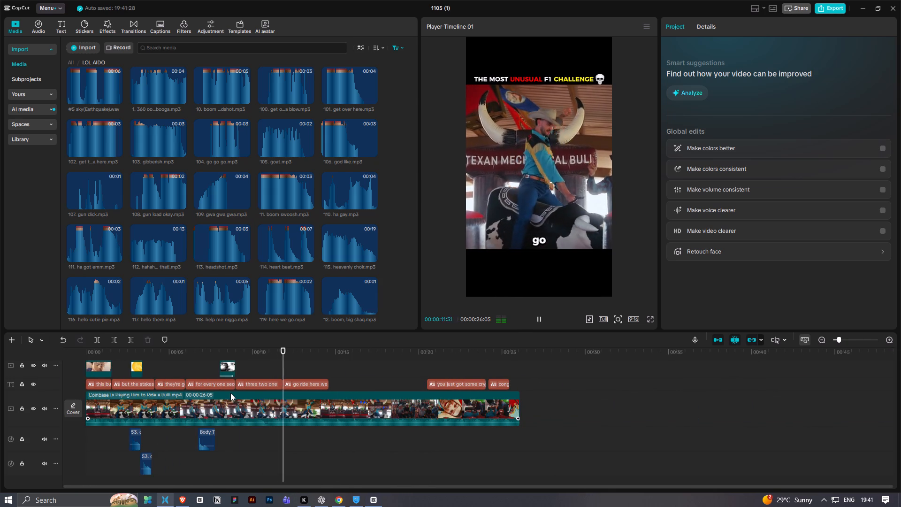
pyautogui.keyDown('alt'); pyautogui.scroll(4, 230, 394); pyautogui.keyUp('alt')
pyautogui.keyDown('ctrl'); pyautogui.scroll(-4, 243, 410); pyautogui.keyUp('ctrl')
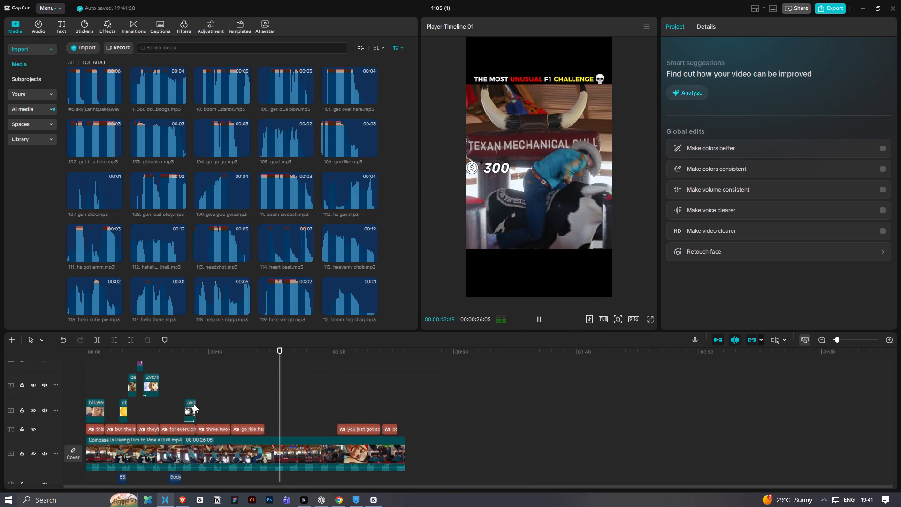
pyautogui.scroll(3, 194, 404)
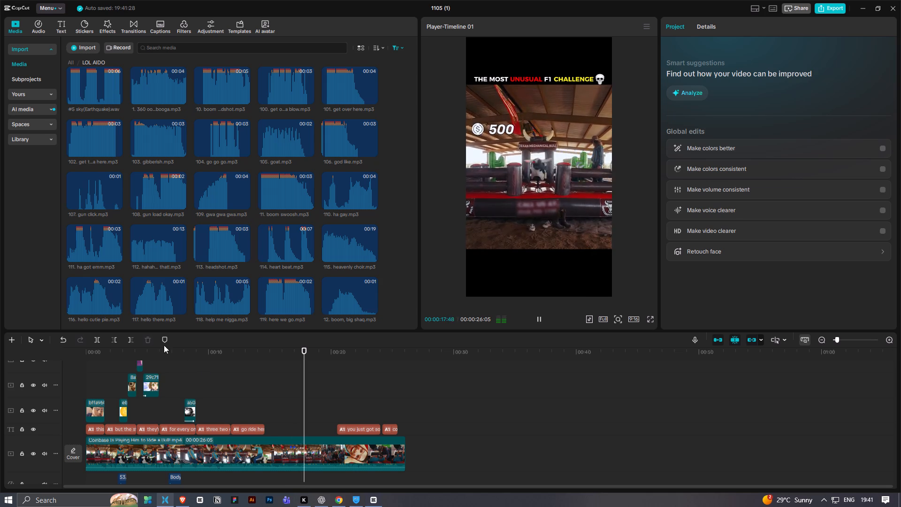
pyautogui.moveTo(161, 346); pyautogui.dragTo(74, 362)
pyautogui.moveTo(88, 356); pyautogui.dragTo(76, 358)
pyautogui.press('space')
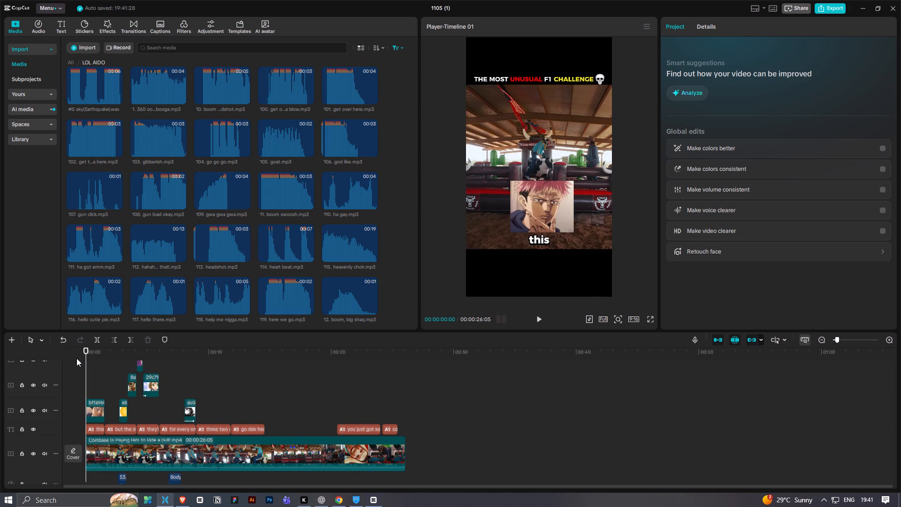
pyautogui.press('space')
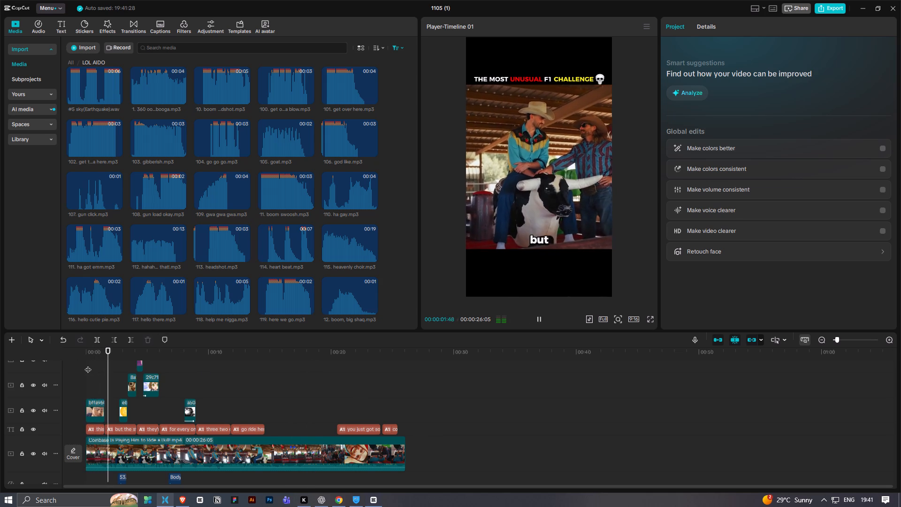
pyautogui.press('space')
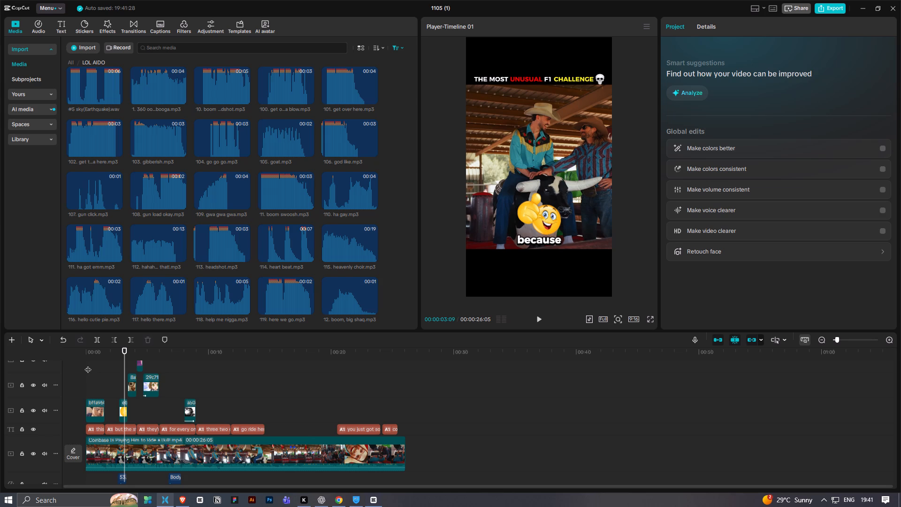
pyautogui.press('space')
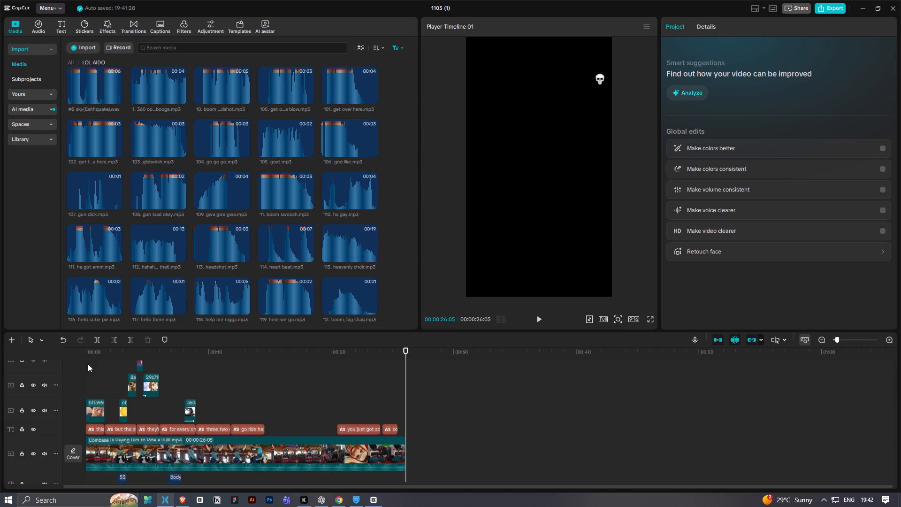
# Play the "congratulations" ending in short bursts to find the cut point for the video's end.
pyautogui.click(379, 355)
pyautogui.press('space')
pyautogui.press('space')
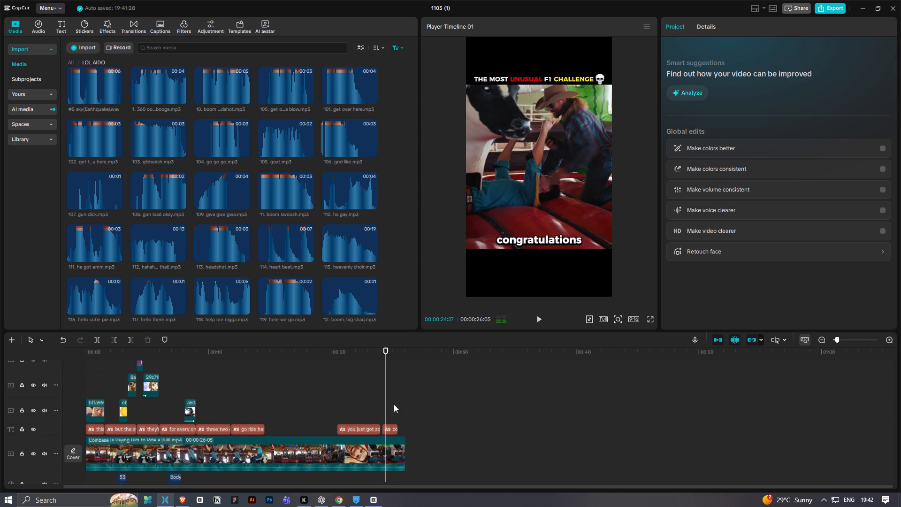
pyautogui.keyDown('ctrl'); pyautogui.scroll(9, 400, 418); pyautogui.keyUp('ctrl')
pyautogui.press('space')
pyautogui.press('space')
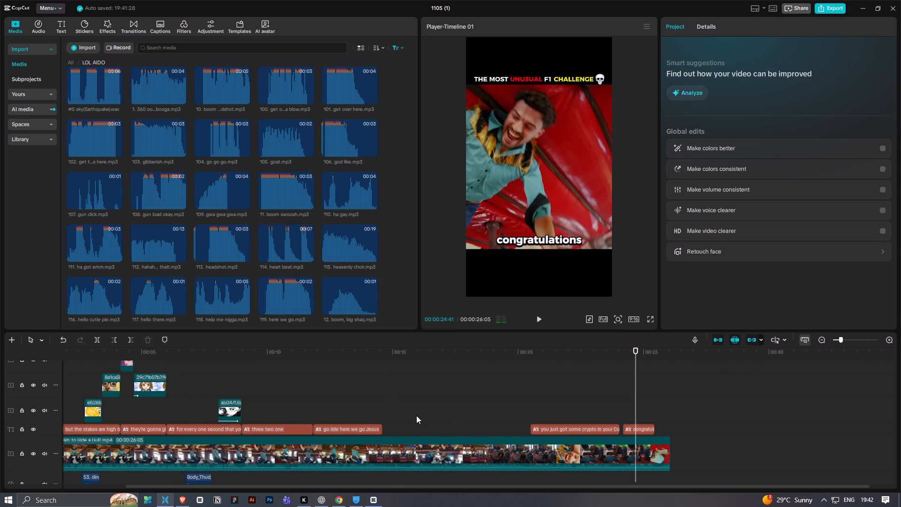
pyautogui.keyDown('alt'); pyautogui.scroll(-6, 416, 416); pyautogui.keyUp('alt')
pyautogui.press('space')
pyautogui.press('space')
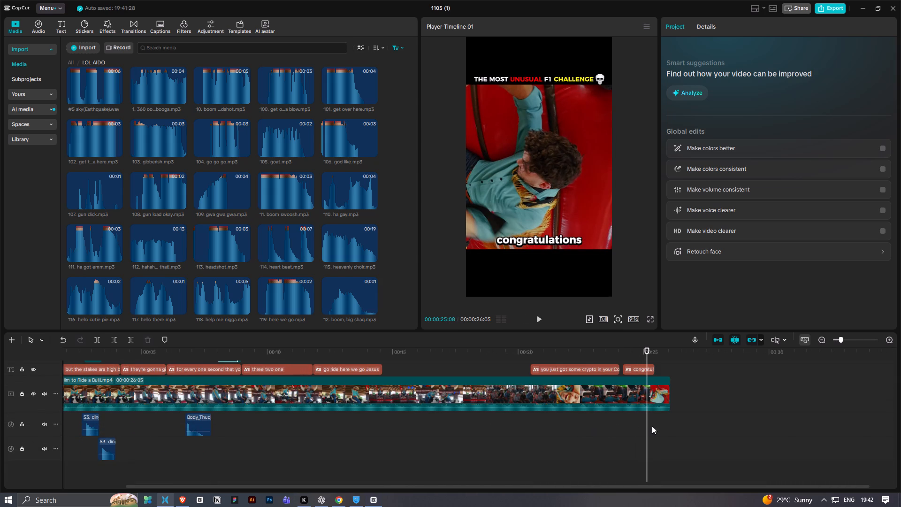
pyautogui.press('space')
pyautogui.press('space')
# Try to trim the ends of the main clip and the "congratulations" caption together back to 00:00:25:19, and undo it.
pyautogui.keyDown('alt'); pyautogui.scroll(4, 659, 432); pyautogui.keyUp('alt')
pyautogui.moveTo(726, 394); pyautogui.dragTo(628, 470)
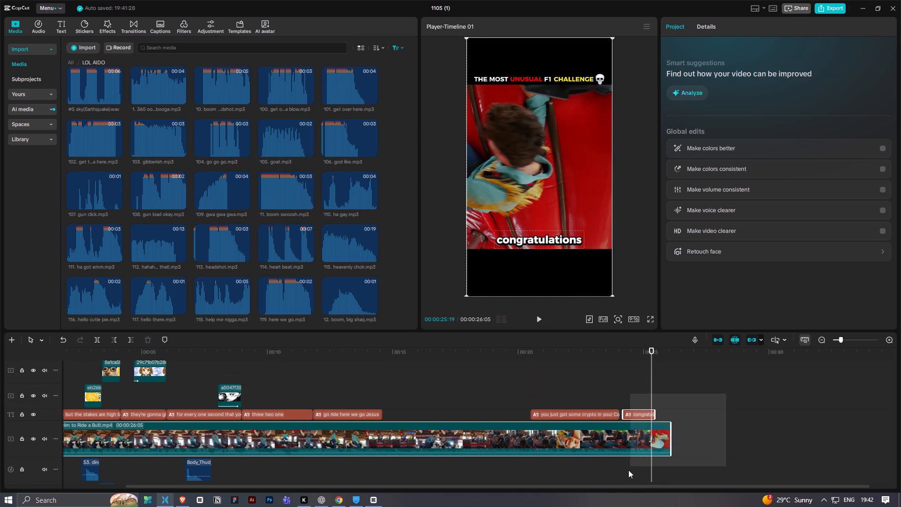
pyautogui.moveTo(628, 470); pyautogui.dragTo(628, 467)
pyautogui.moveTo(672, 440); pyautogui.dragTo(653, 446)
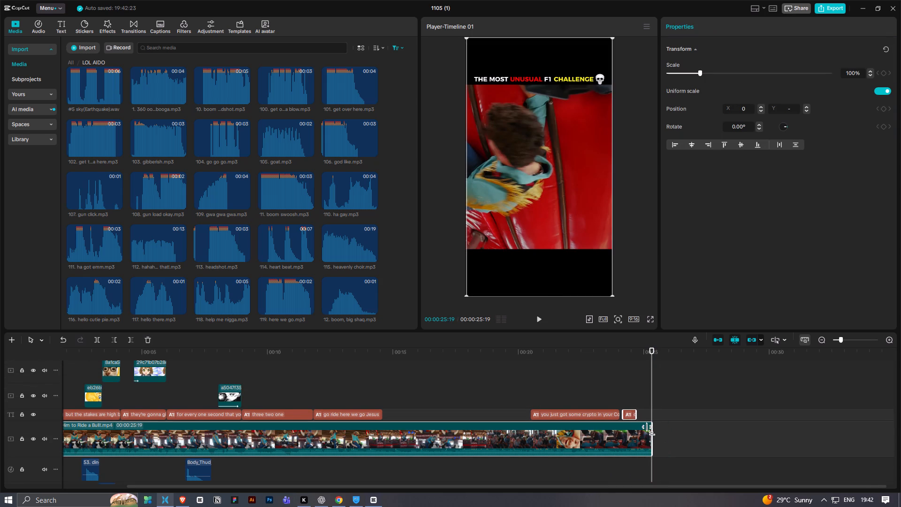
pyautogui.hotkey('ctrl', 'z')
# Split the main clip and "congratulations" caption at 00:00:25:19, delete the leftover tails, and play back the new ending.
pyautogui.hotkey('ctrl', 'b')
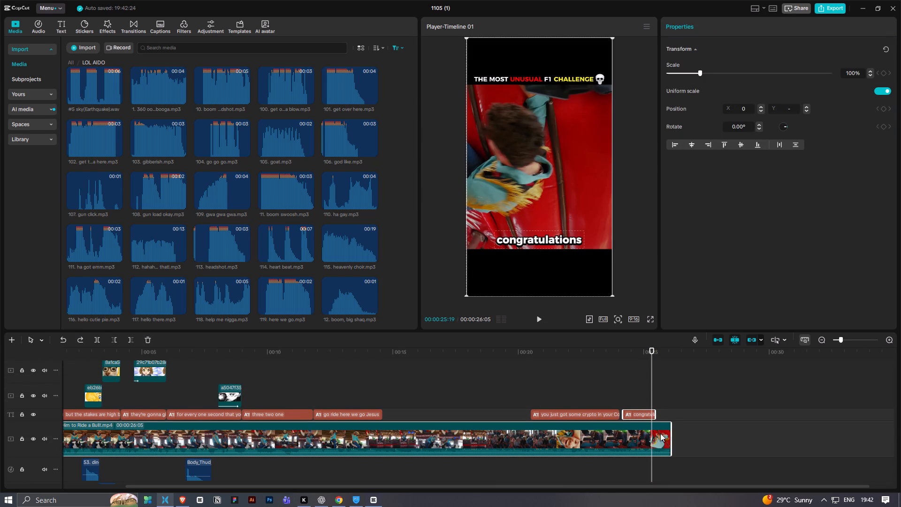
pyautogui.click(670, 408)
pyautogui.moveTo(678, 401); pyautogui.dragTo(657, 471)
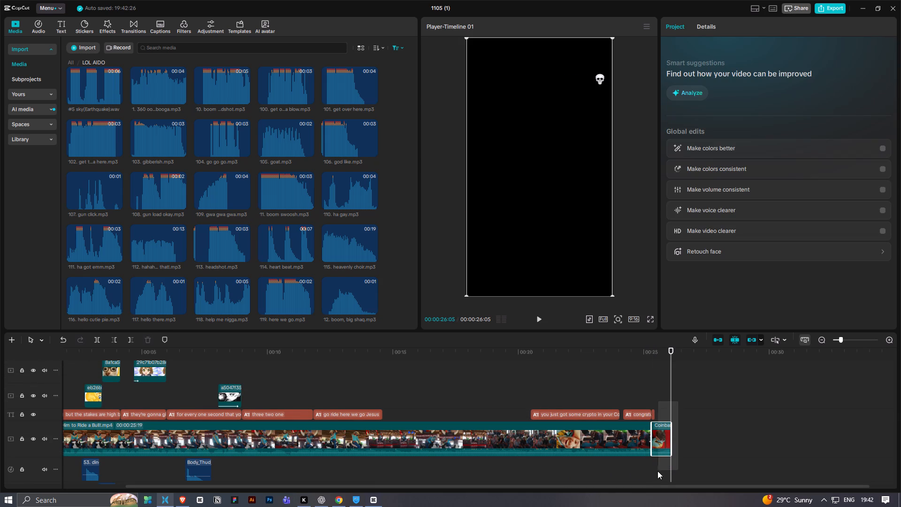
pyautogui.moveTo(657, 471); pyautogui.dragTo(653, 481)
pyautogui.press('BackSpace')
pyautogui.click(629, 380)
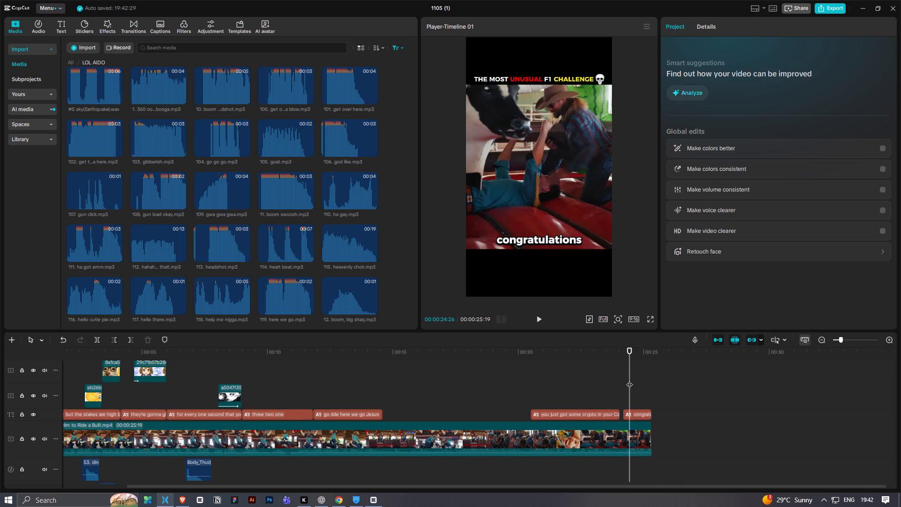
pyautogui.press('space')
pyautogui.keyDown('ctrl'); pyautogui.scroll(-5, 627, 380); pyautogui.keyUp('ctrl')
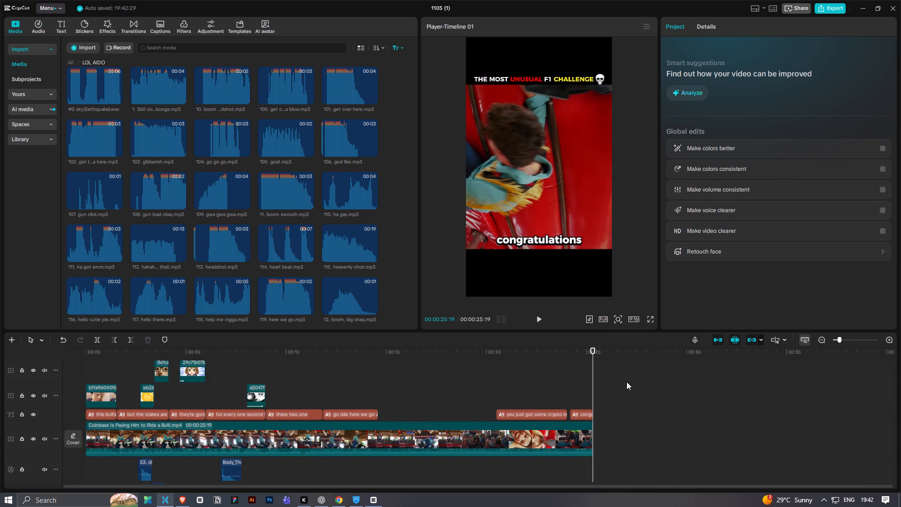
pyautogui.keyDown('ctrl'); pyautogui.scroll(-4, 626, 382); pyautogui.keyUp('ctrl')
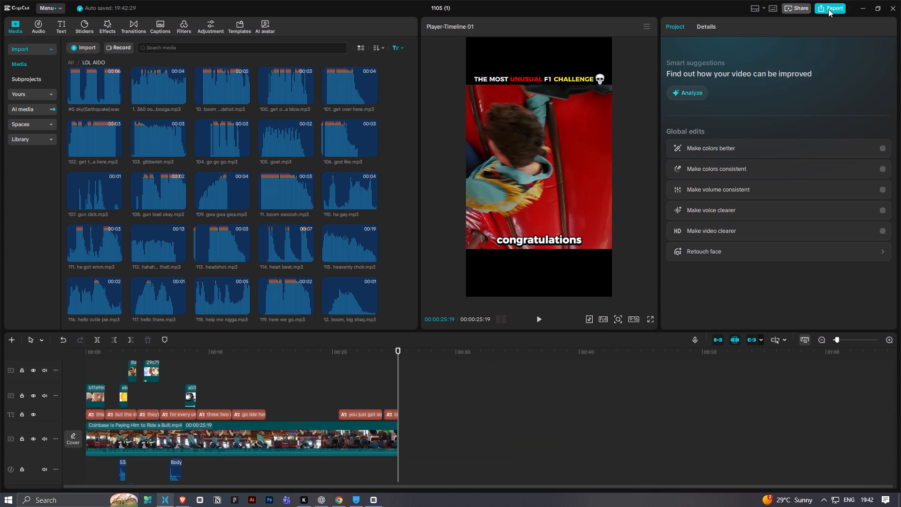
# Open the export settings, name the file "Coinbase Is Paying Him to Ride a Bull!", and look over the output options.
pyautogui.click(828, 9)
pyautogui.click(521, 136)
pyautogui.hotkey('ctrl', 'a')
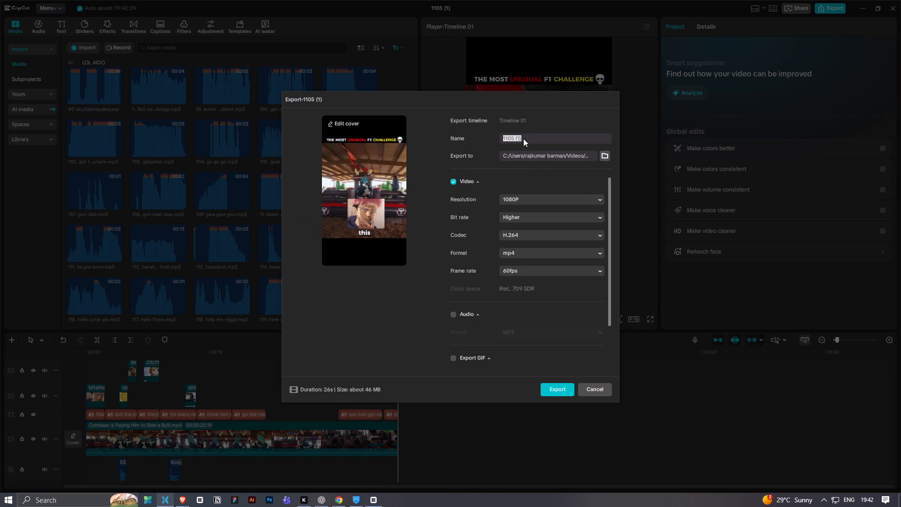
pyautogui.hotkey('ctrl', 'v')
pyautogui.press('space')
pyautogui.scroll(-3, 516, 332)
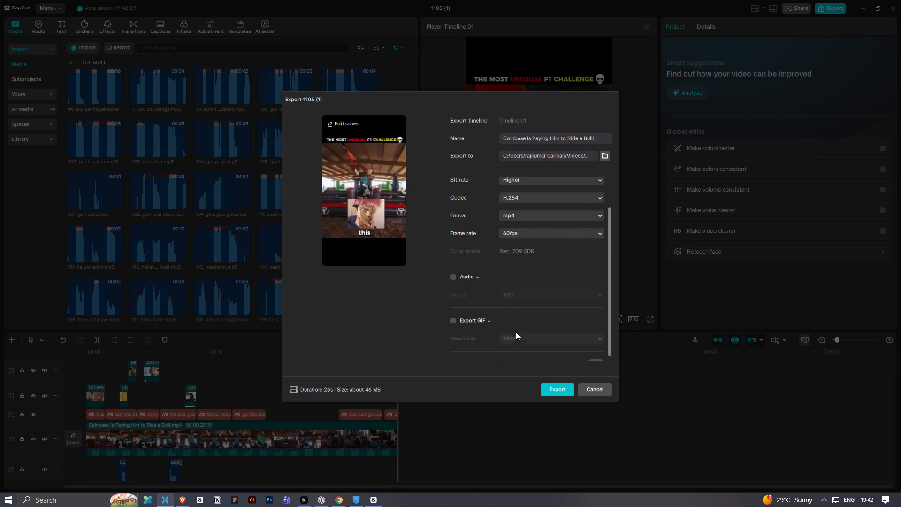
pyautogui.scroll(-5, 516, 332)
pyautogui.scroll(3, 544, 306)
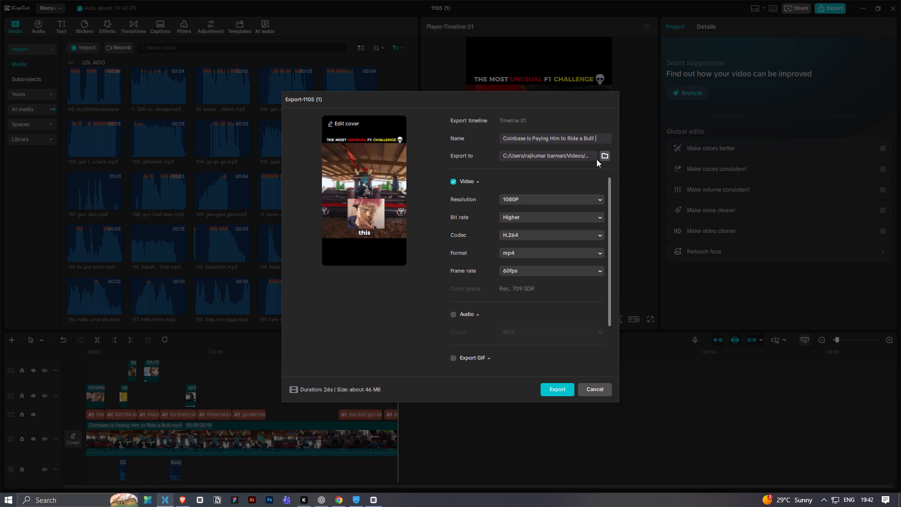
# Set the export destination to the "F1 Driver Clipping" folder inside Videos > Whop.
pyautogui.click(601, 154)
pyautogui.doubleClick(396, 169)
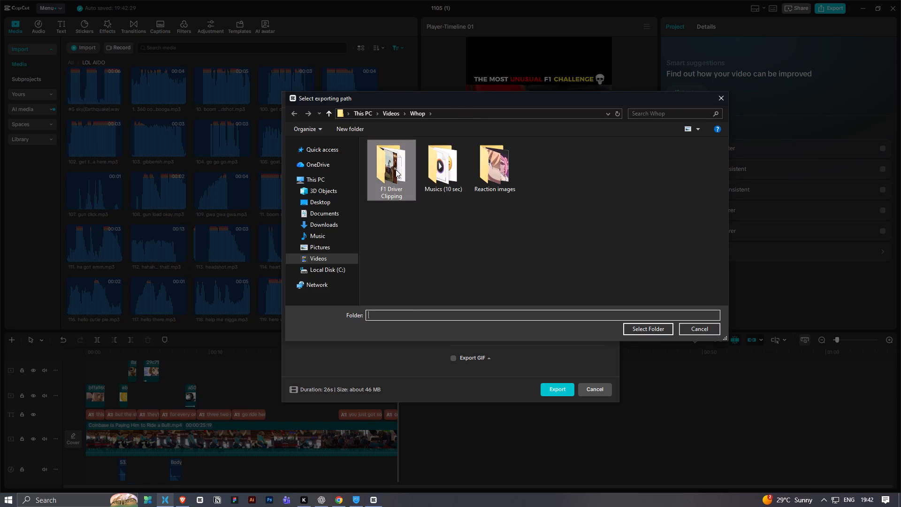
pyautogui.click(643, 325)
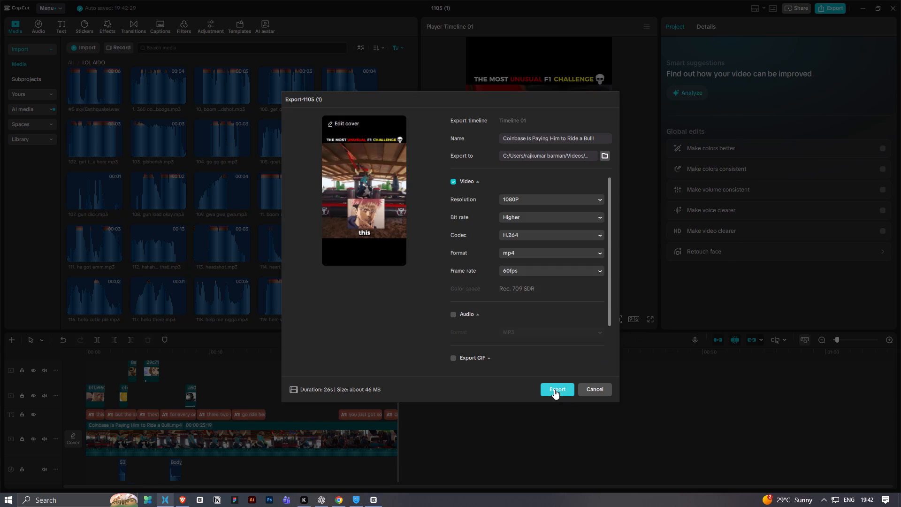
# Open the cover editor from the export settings and look through the bull-riding and crowd frames for a suitable cover image.
pyautogui.click(356, 120)
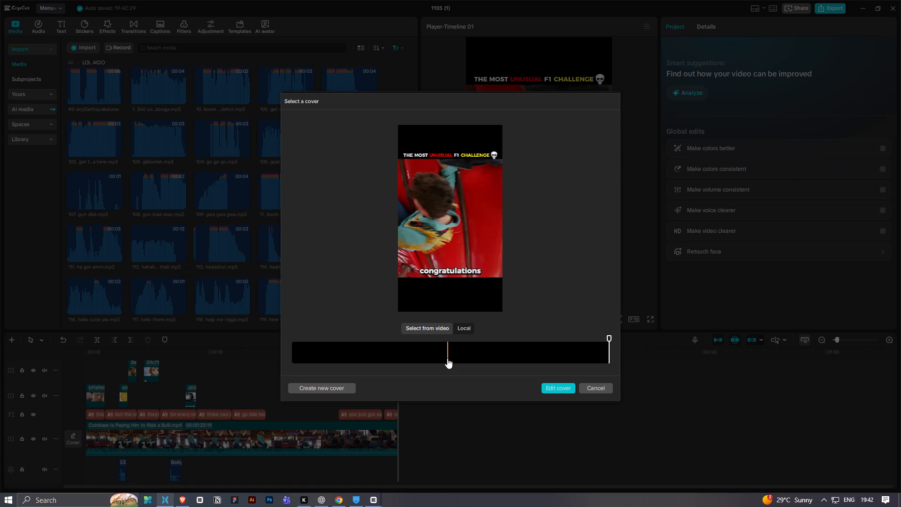
pyautogui.moveTo(446, 356); pyautogui.dragTo(479, 355)
pyautogui.moveTo(481, 355); pyautogui.dragTo(489, 353)
pyautogui.click(507, 353)
pyautogui.click(539, 356)
pyautogui.moveTo(489, 353); pyautogui.dragTo(484, 354)
pyautogui.moveTo(499, 352); pyautogui.dragTo(504, 353)
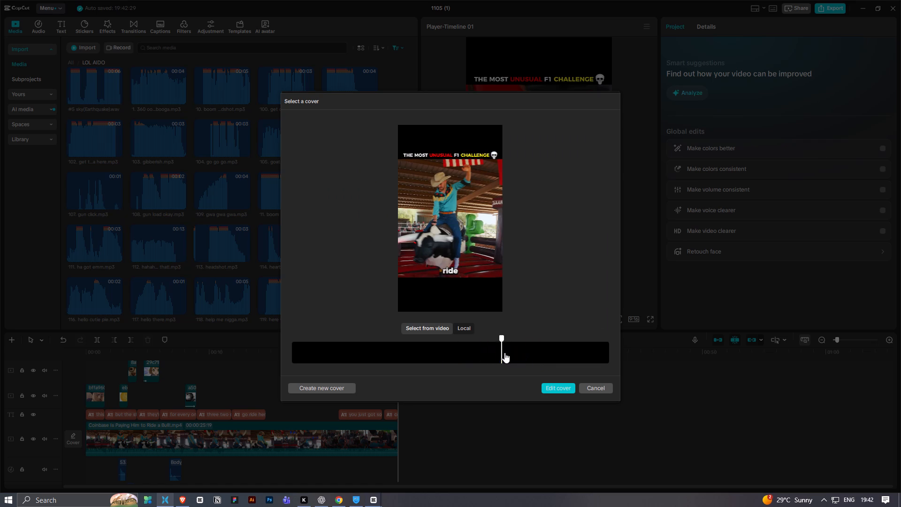
pyautogui.moveTo(504, 353); pyautogui.dragTo(506, 353)
pyautogui.click(529, 351)
pyautogui.click(558, 357)
pyautogui.click(525, 134)
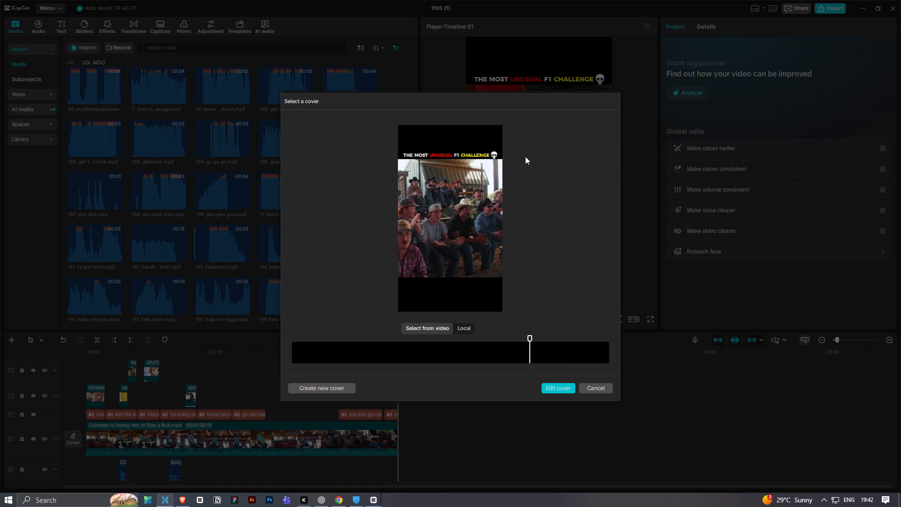
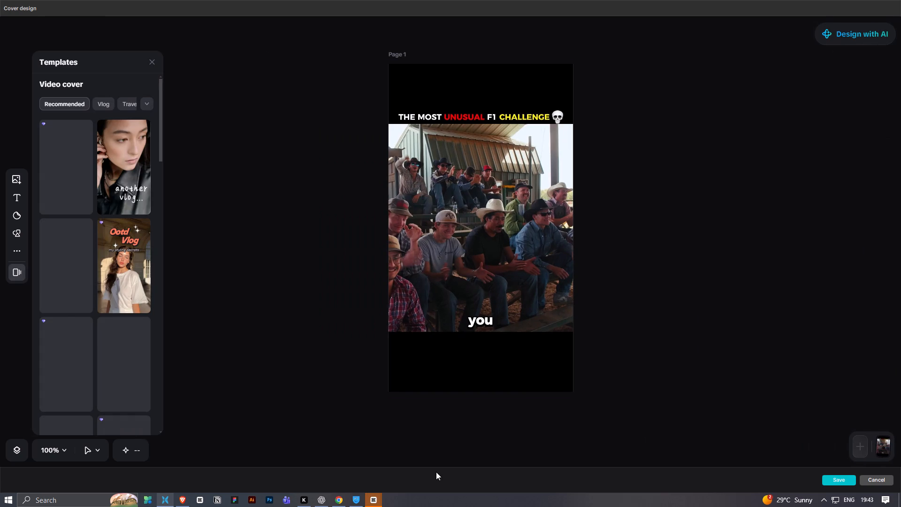
# Bring up the open CapCut windows to switch from the cover design to the main project window.
pyautogui.click(376, 501)
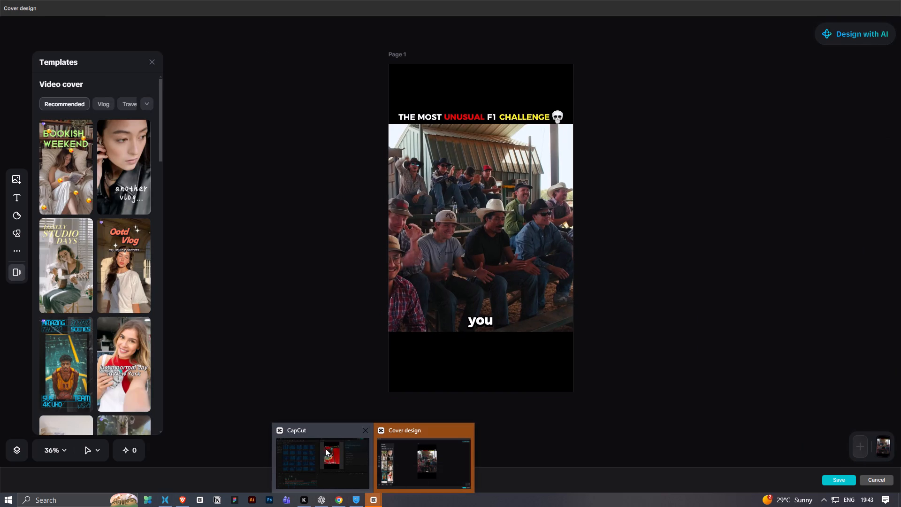
# Close the cover design window without saving and export the video as a 1080P, H.264 mp4 at 60fps.
pyautogui.click(358, 467)
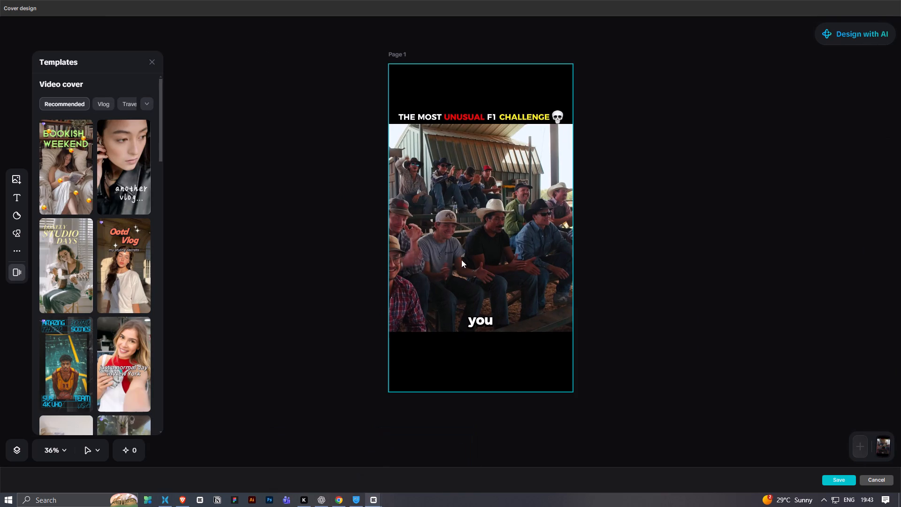
pyautogui.click(467, 430)
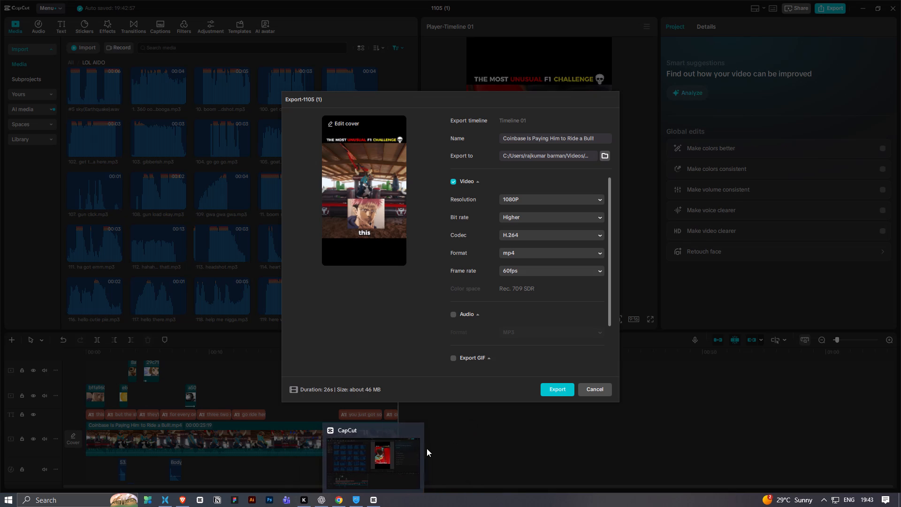
pyautogui.scroll(-1, 535, 292)
pyautogui.scroll(-2, 487, 289)
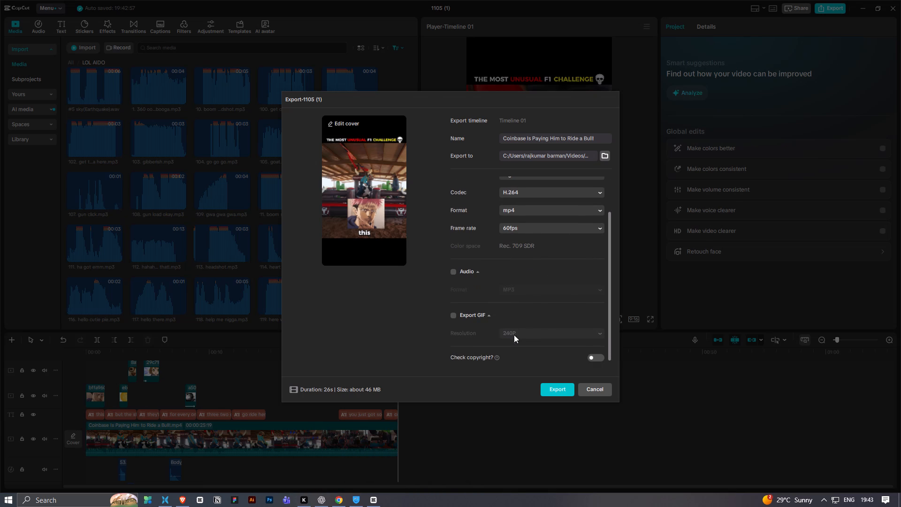
pyautogui.scroll(2, 560, 321)
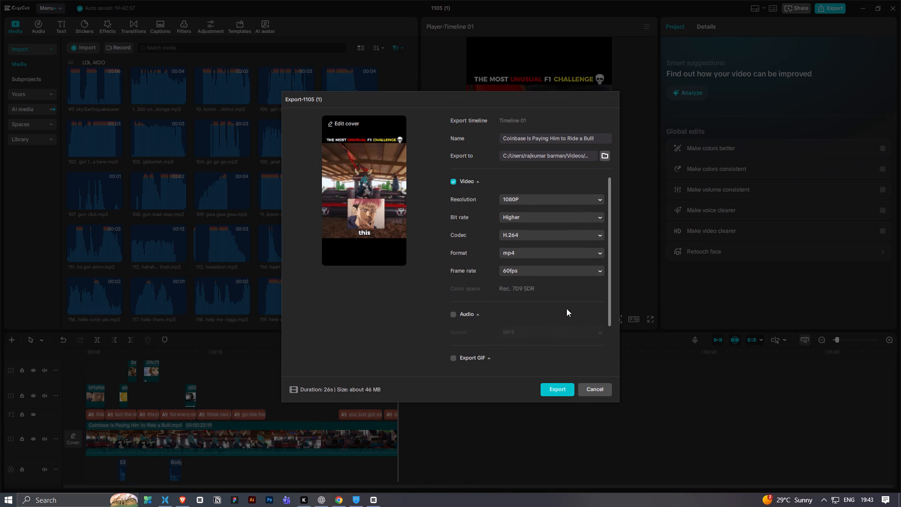
pyautogui.click(564, 391)
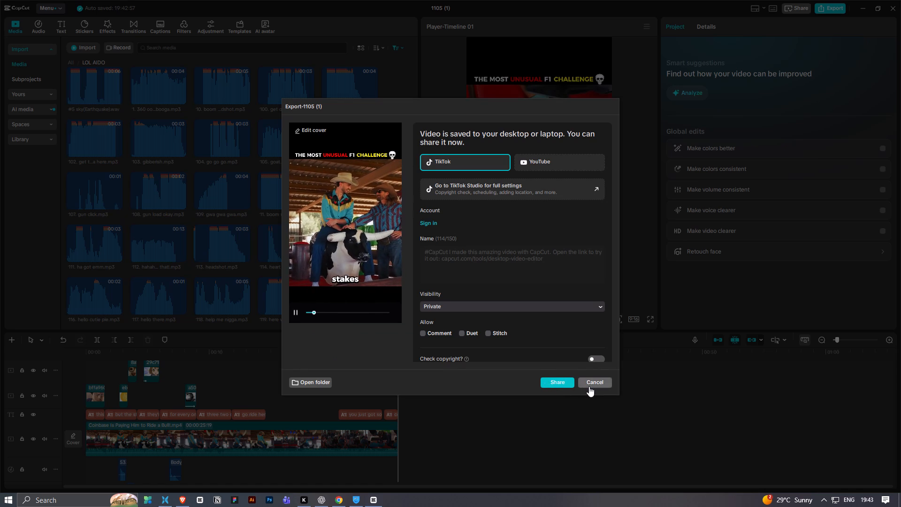
# Pause the export preview, switch to File Pilot, and play the exported Coinbase video from Whop's F1 Driver Clipping folder.
pyautogui.click(296, 315)
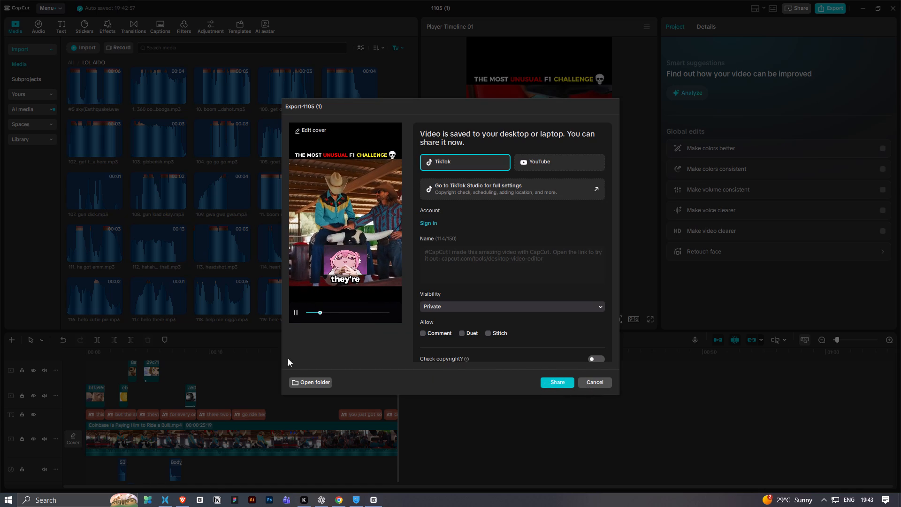
pyautogui.click(172, 506)
pyautogui.click(339, 235)
pyautogui.click(336, 61)
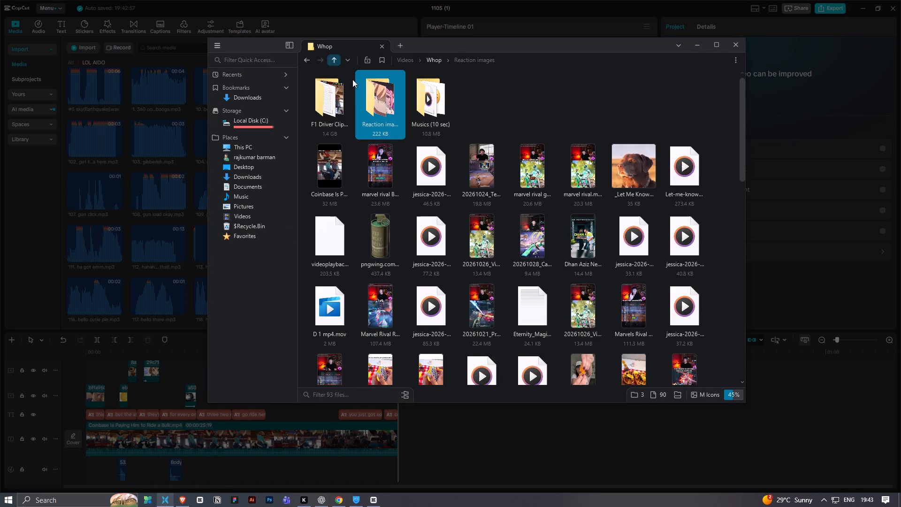
pyautogui.doubleClick(325, 111)
pyautogui.click(492, 169)
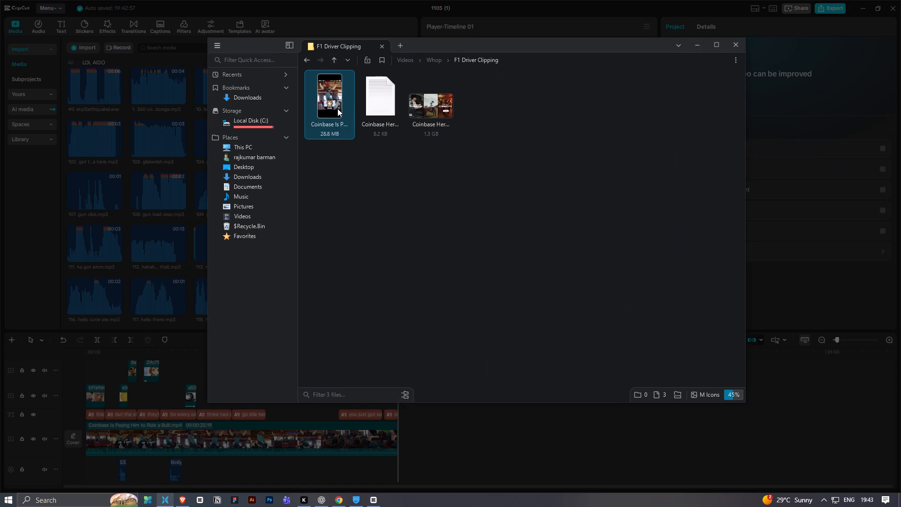
pyautogui.tripleClick(337, 108)
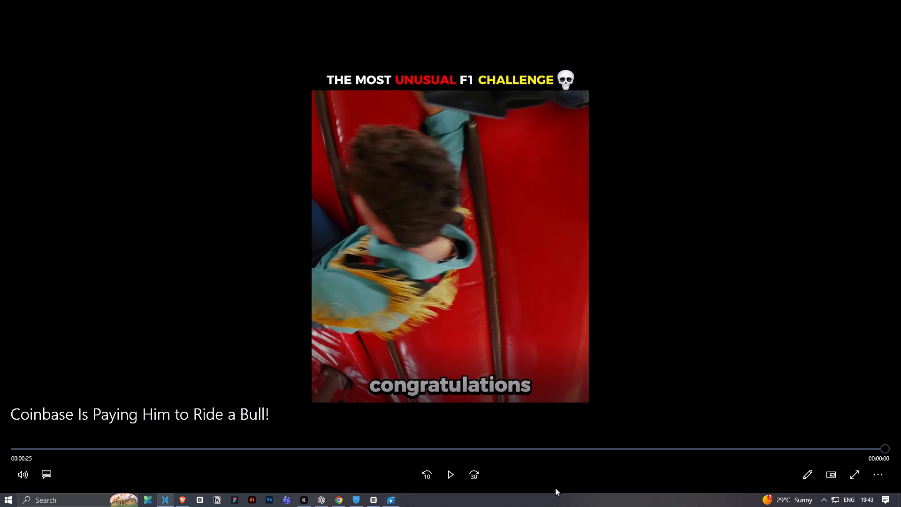
pyautogui.click(455, 479)
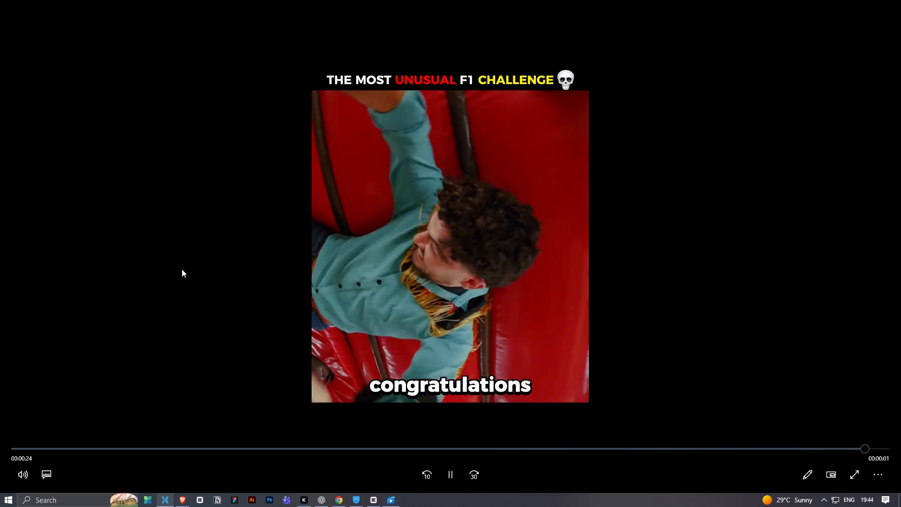